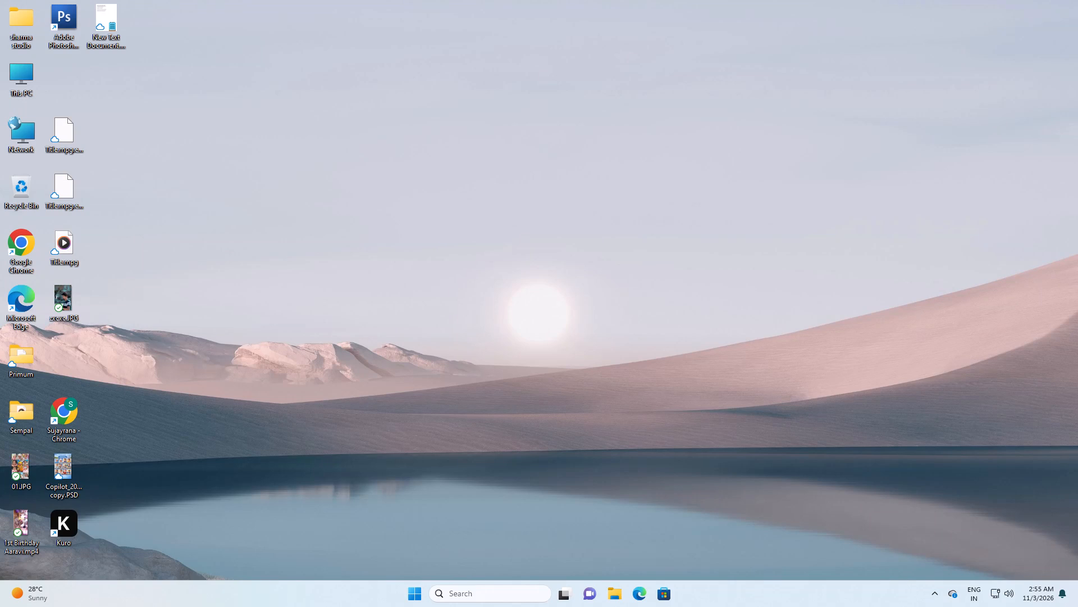
Check the computer's device and Windows specifications from the This PC properties, then close them.
double_click(20, 85)
right_click(268, 274)
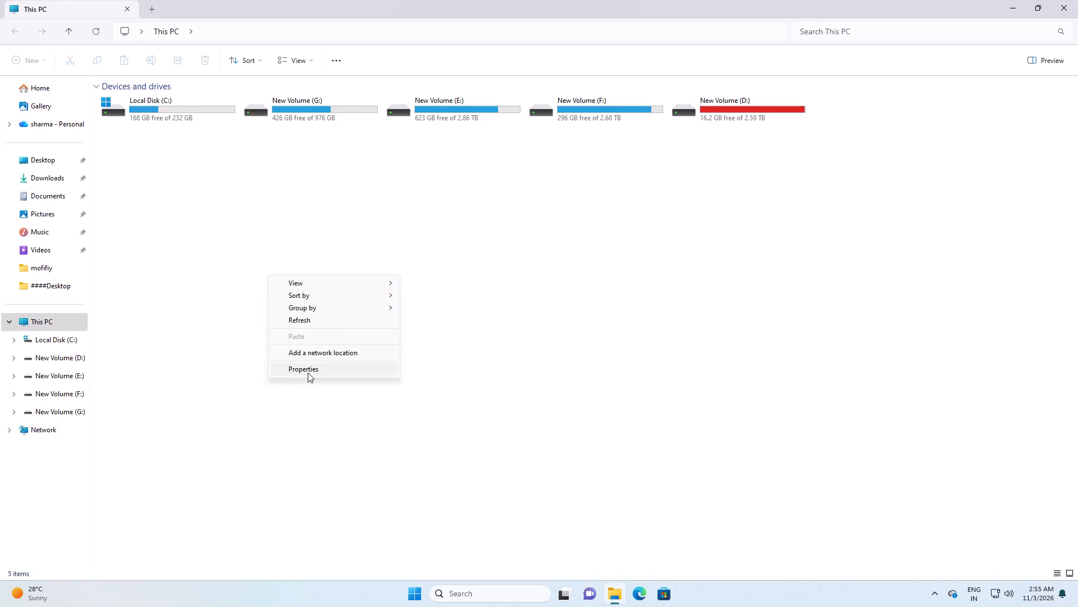
click(308, 372)
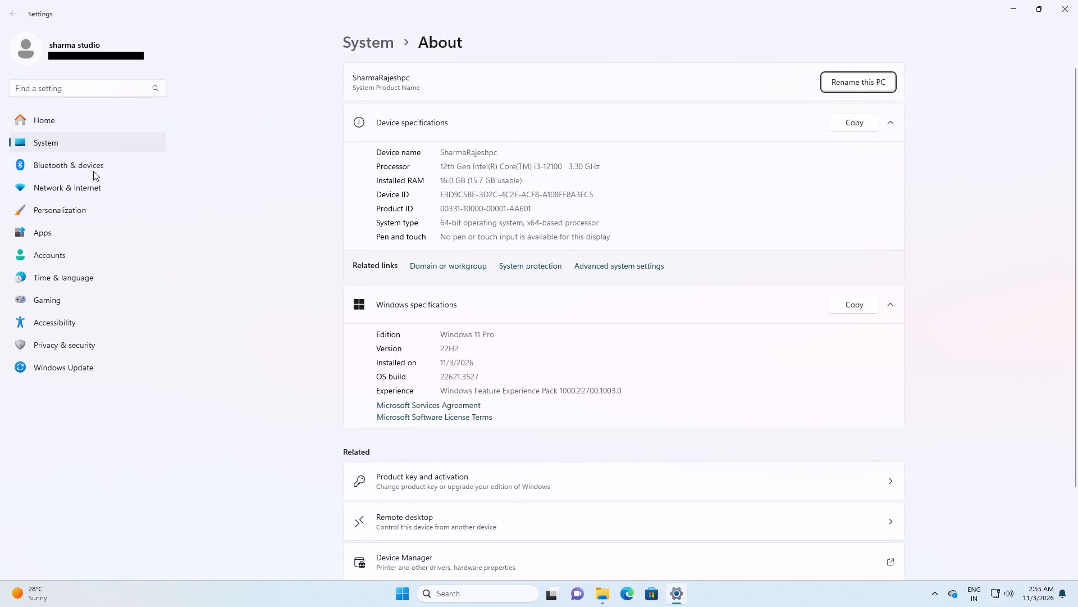
click(1077, 0)
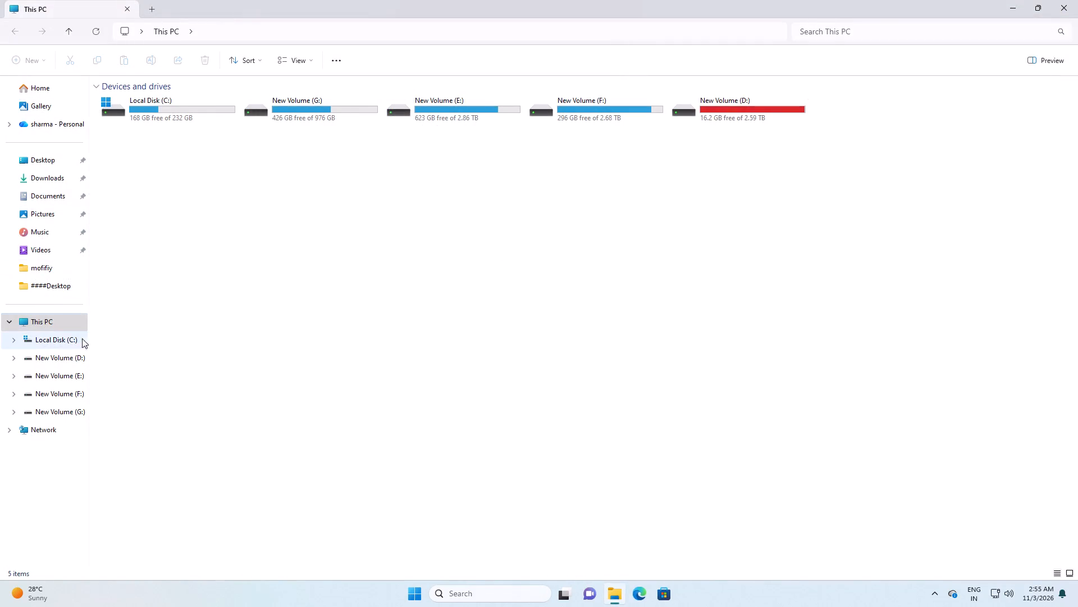
Look through the OneDrive personal folder and its Desktop subfolder, and refresh the OneDrive folder view.
click(57, 120)
right_drag(334, 320, 342, 321)
drag(381, 330, 518, 334)
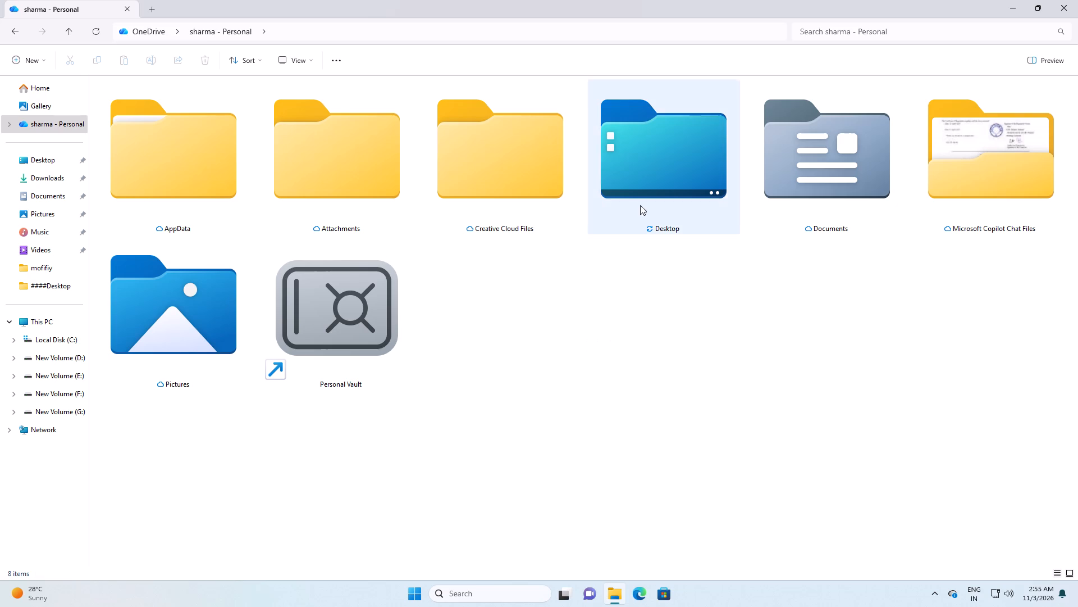
double_click(611, 184)
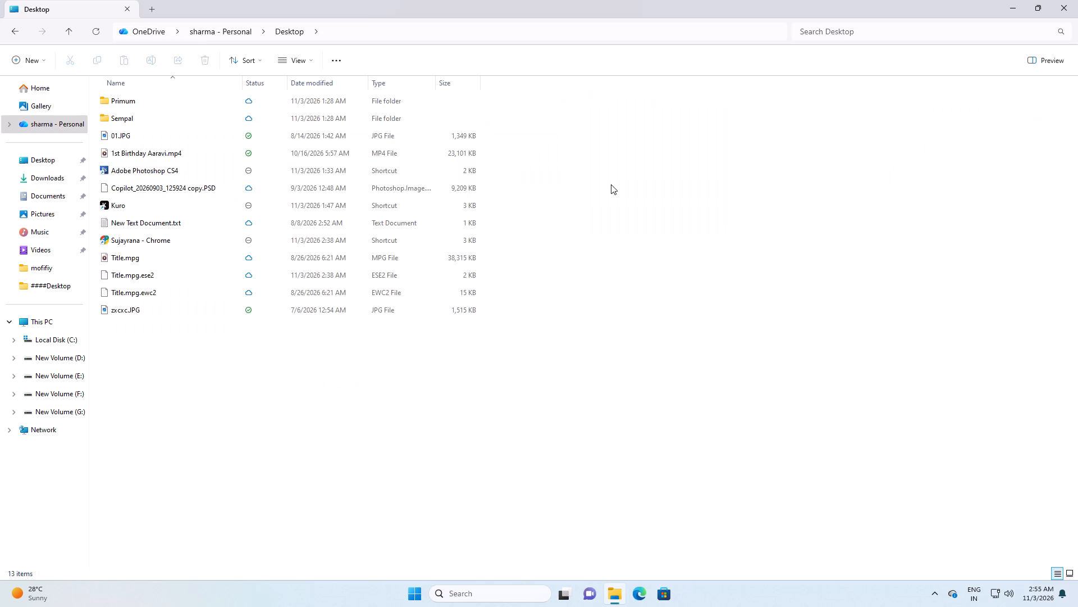
click(611, 184)
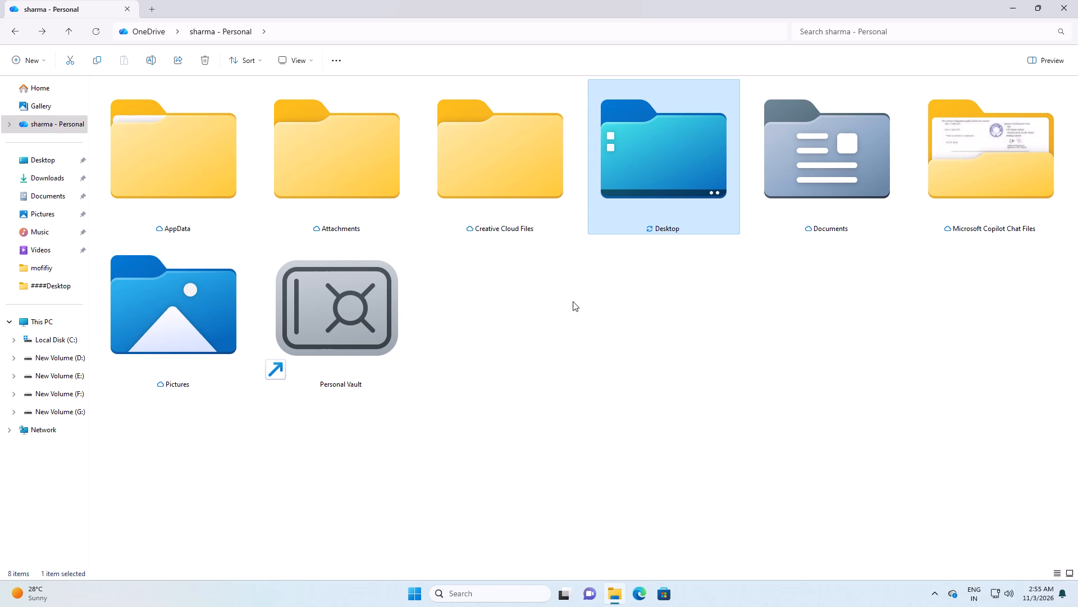
right_click(573, 306)
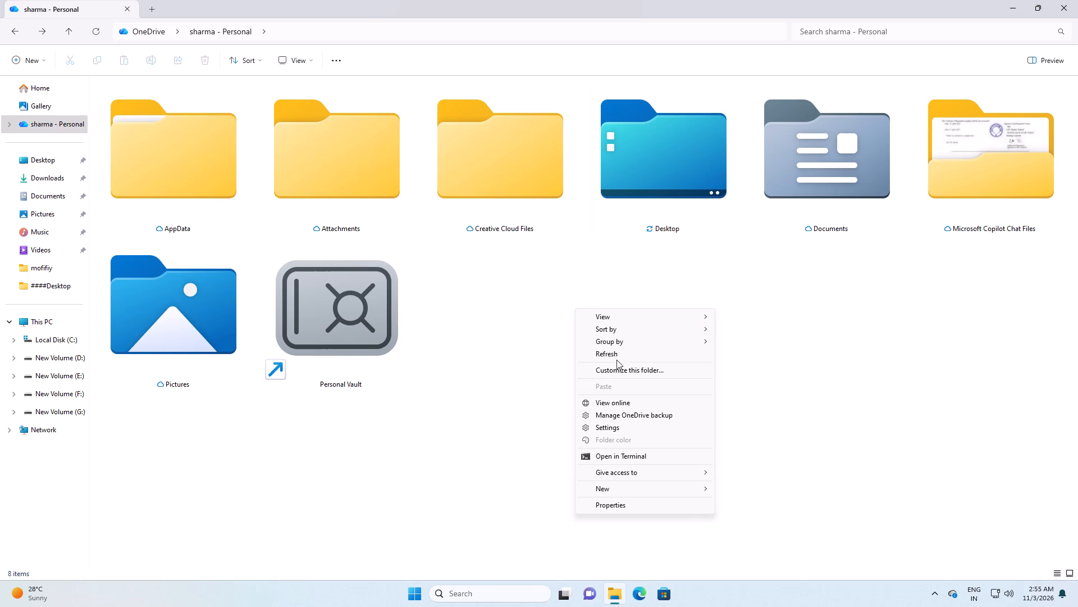
click(616, 351)
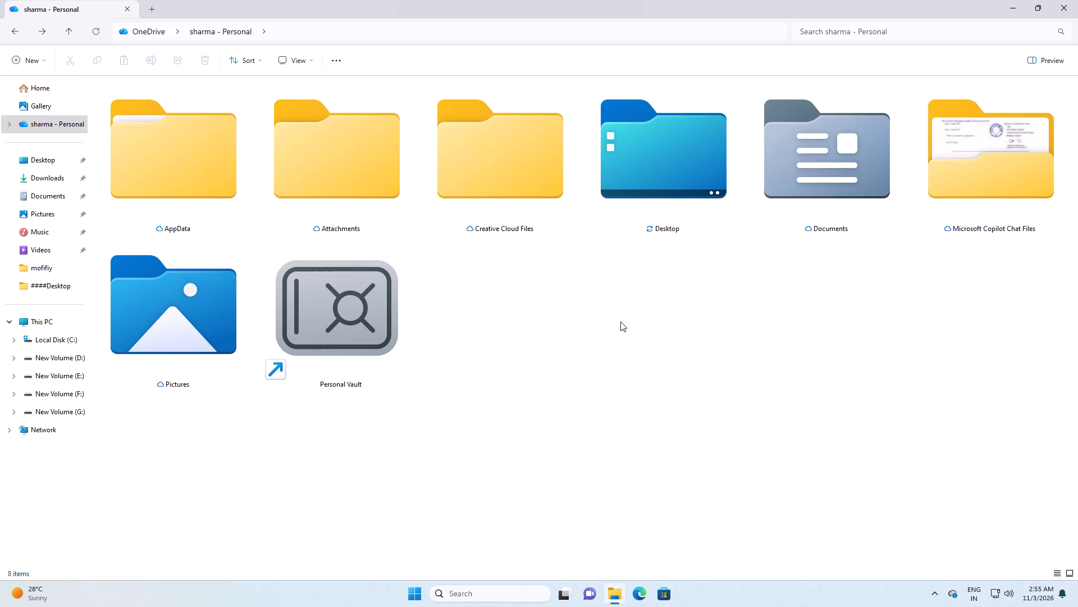
Close the OneDrive folder window and refresh the desktop.
key(alt+Tab)
click(1077, 0)
key(alt+Tab)
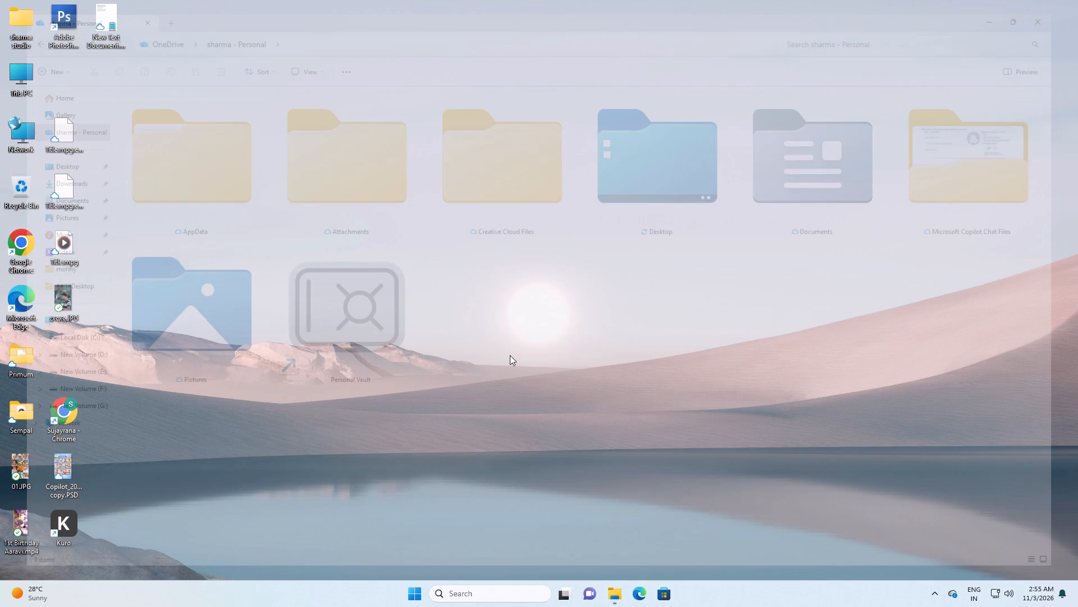
key(alt+Tab)
right_click(519, 285)
click(564, 323)
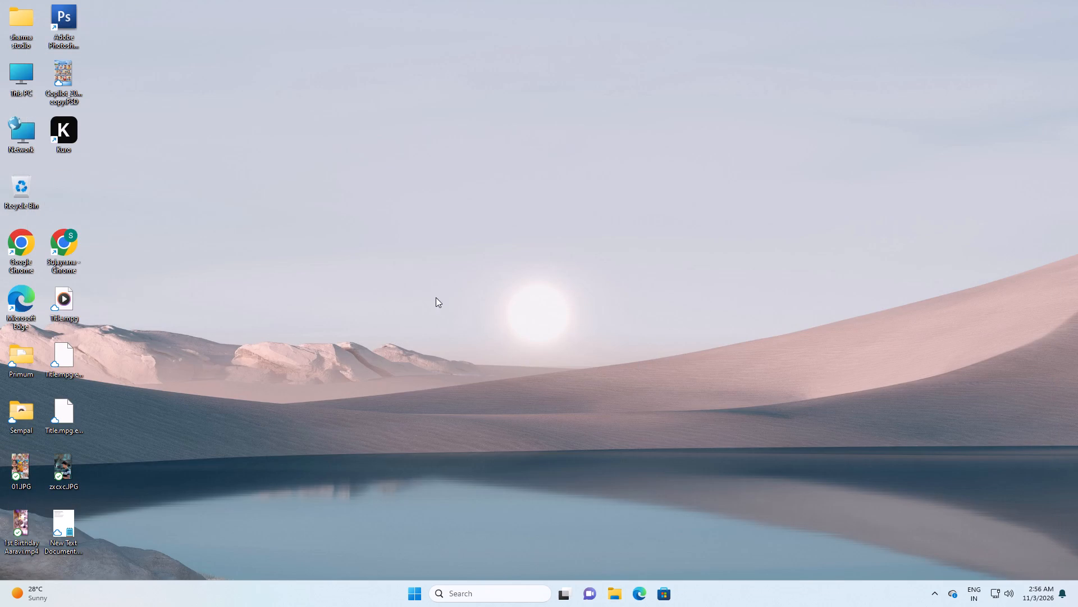
key(alt+Tab)
key(alt+Tab)
key(alt+Tab)
key(alt+Tab)
Browse the contents of drives D and E for the software storage folder.
click(622, 601)
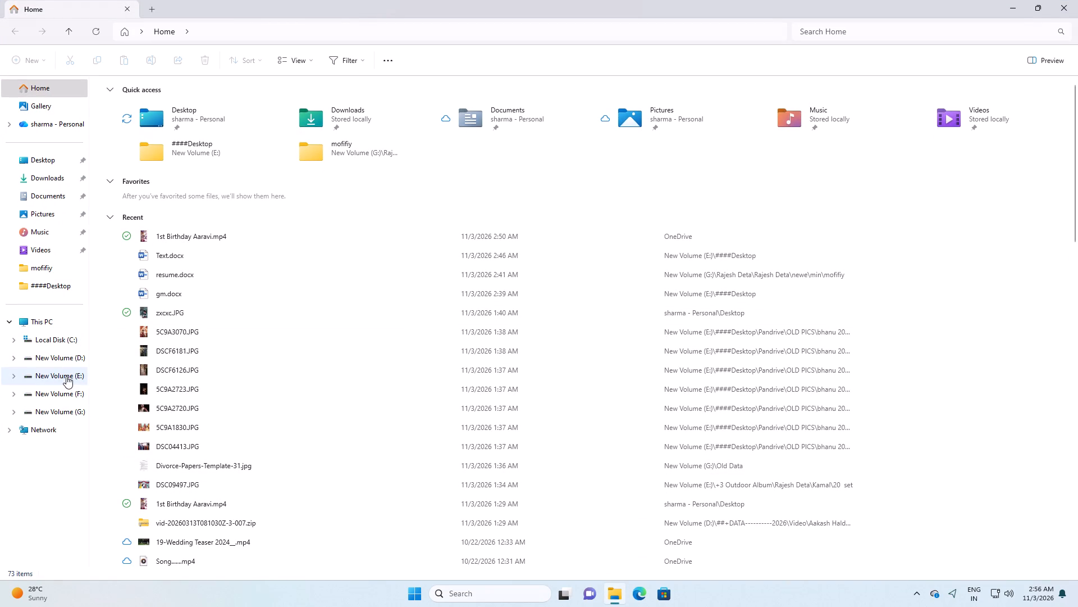
click(66, 376)
click(66, 391)
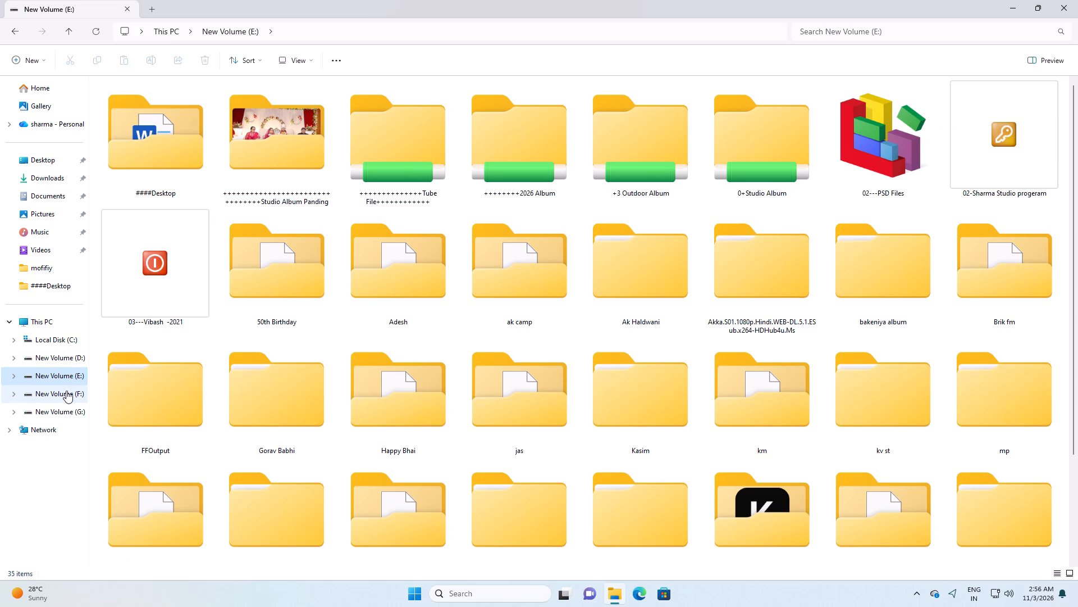
click(65, 366)
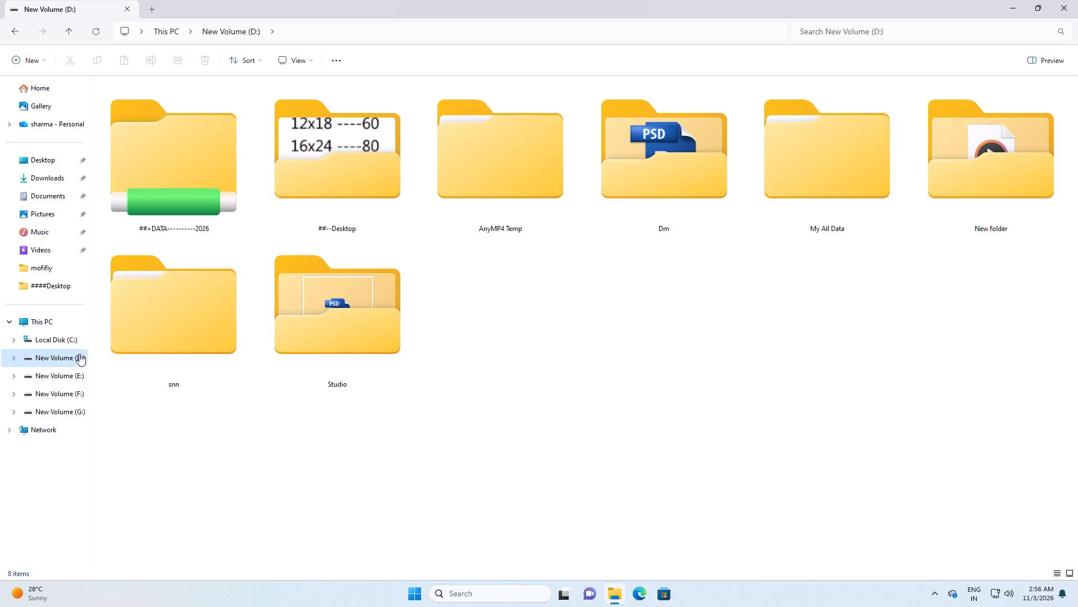
click(63, 378)
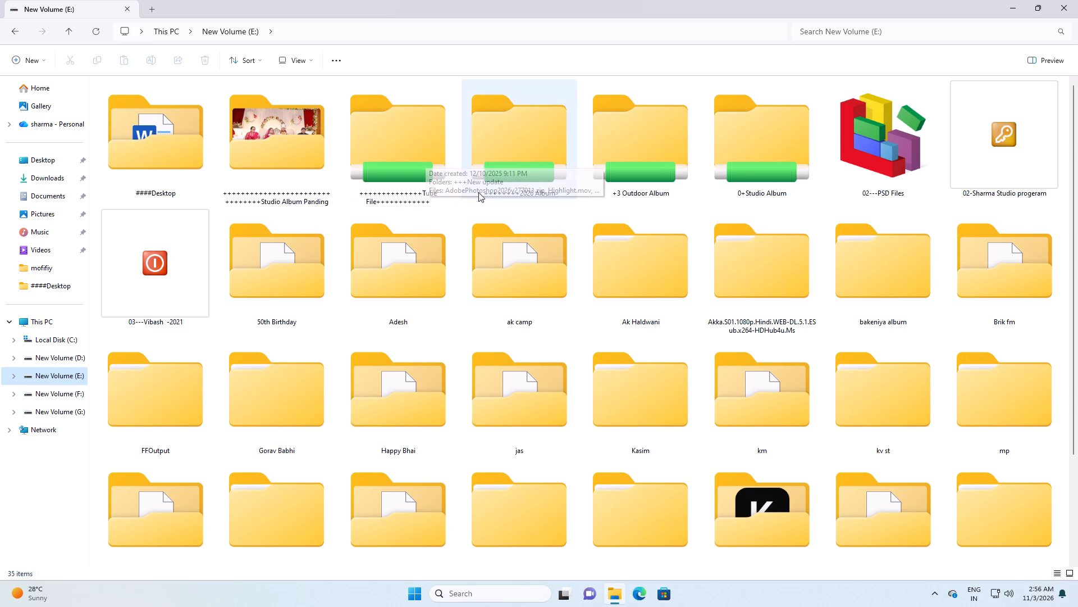
key(alt+Tab)
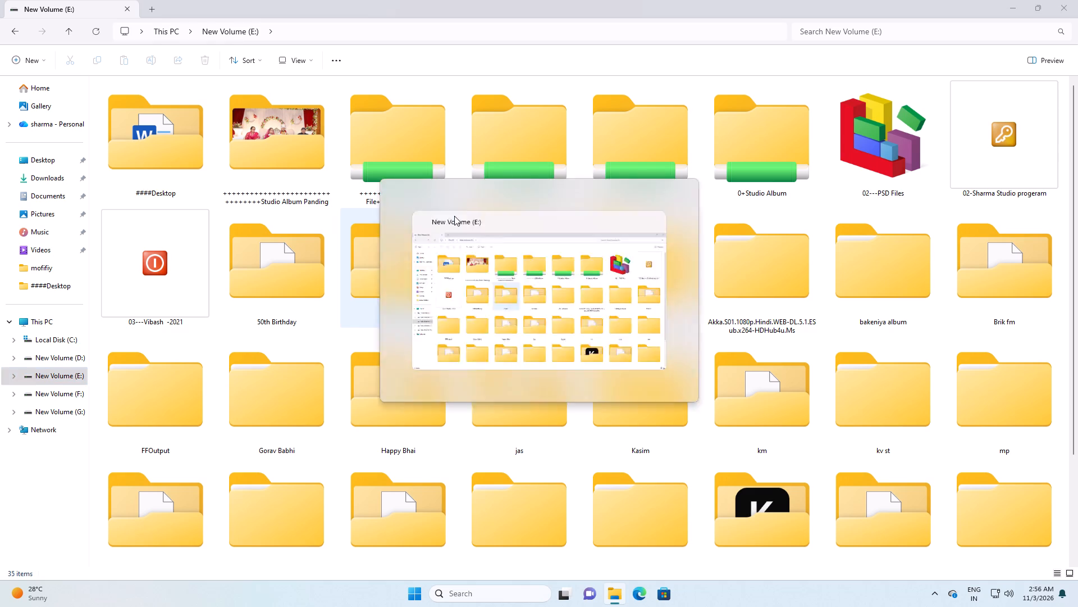
key(alt+Tab)
key(alt+Tab)
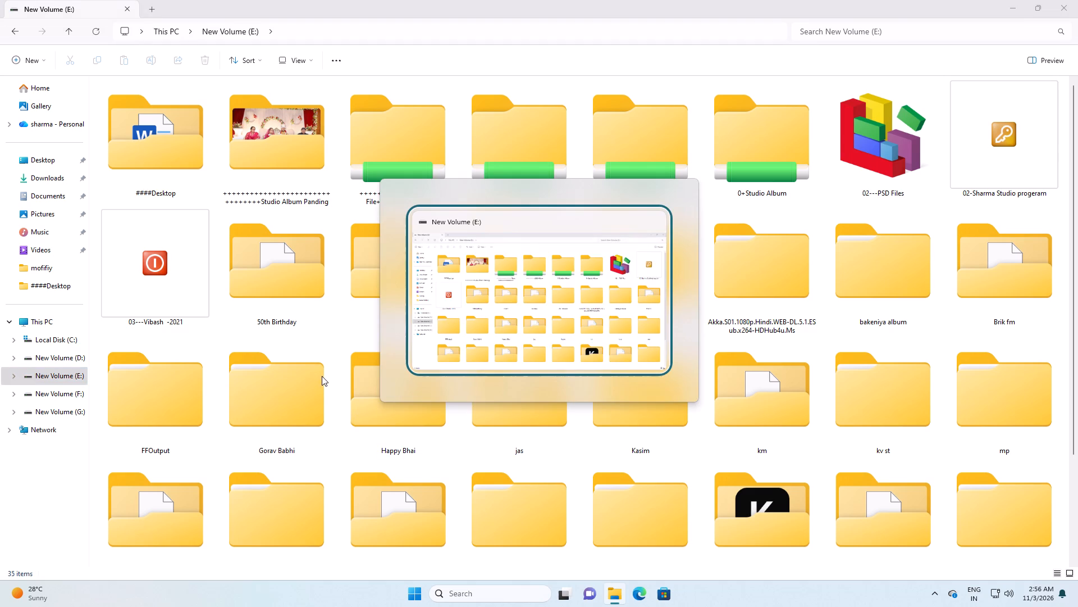
click(70, 365)
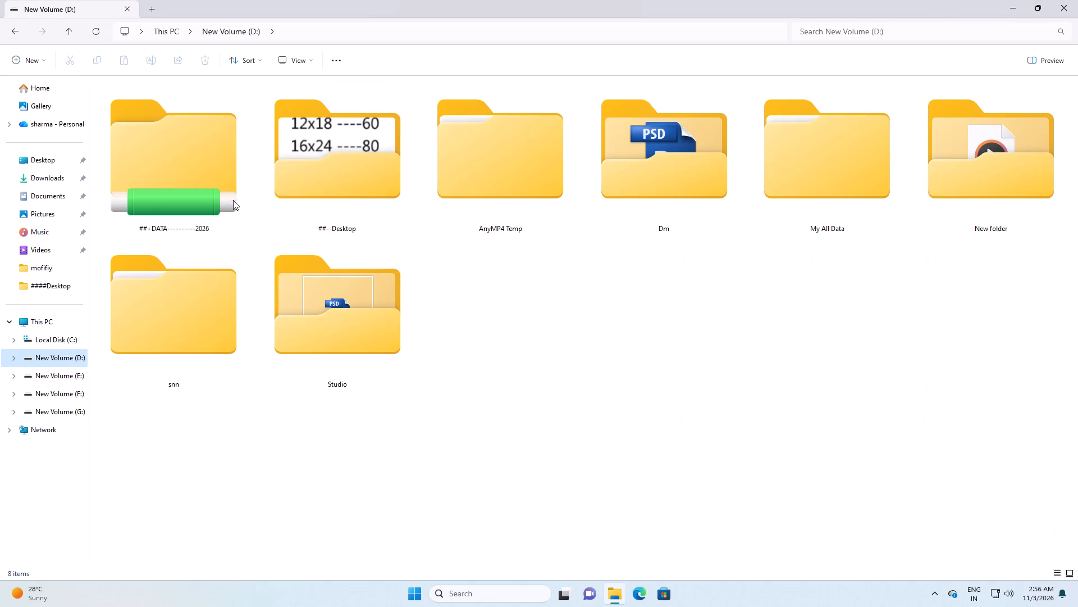
On drive G, open the Softwears folder and navigate through its fill folders to the inner Neat Image Pro 7.6 folder.
click(71, 410)
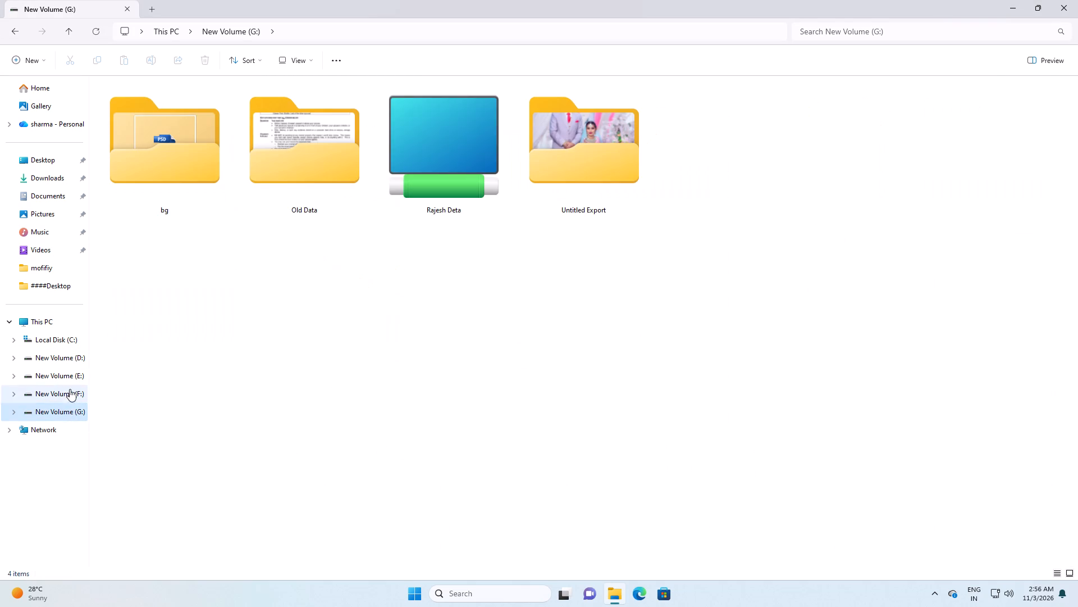
double_click(396, 191)
double_click(164, 175)
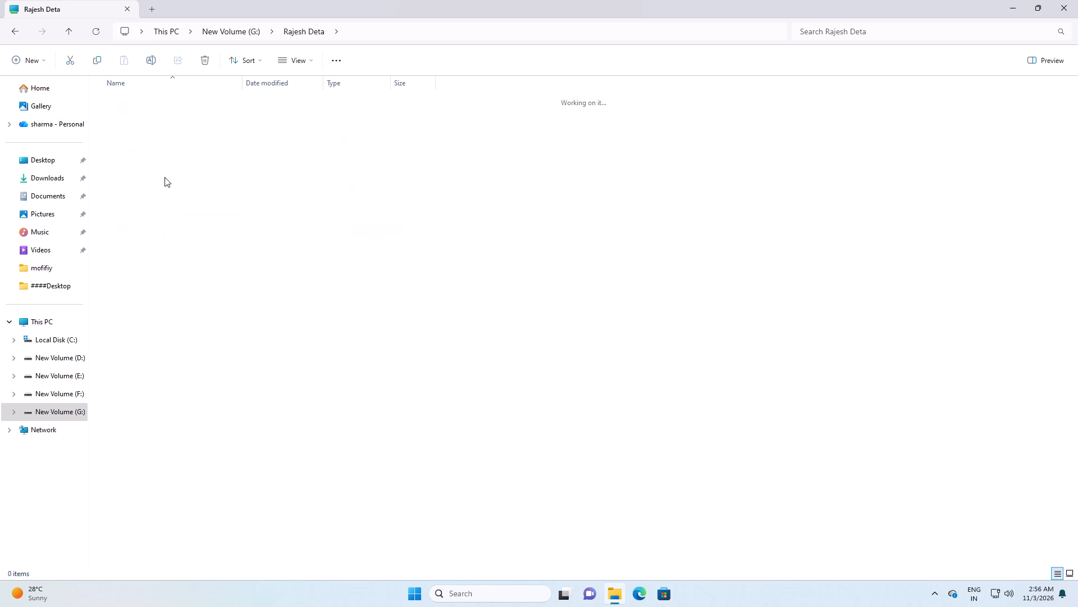
drag(129, 227, 135, 225)
double_click(136, 194)
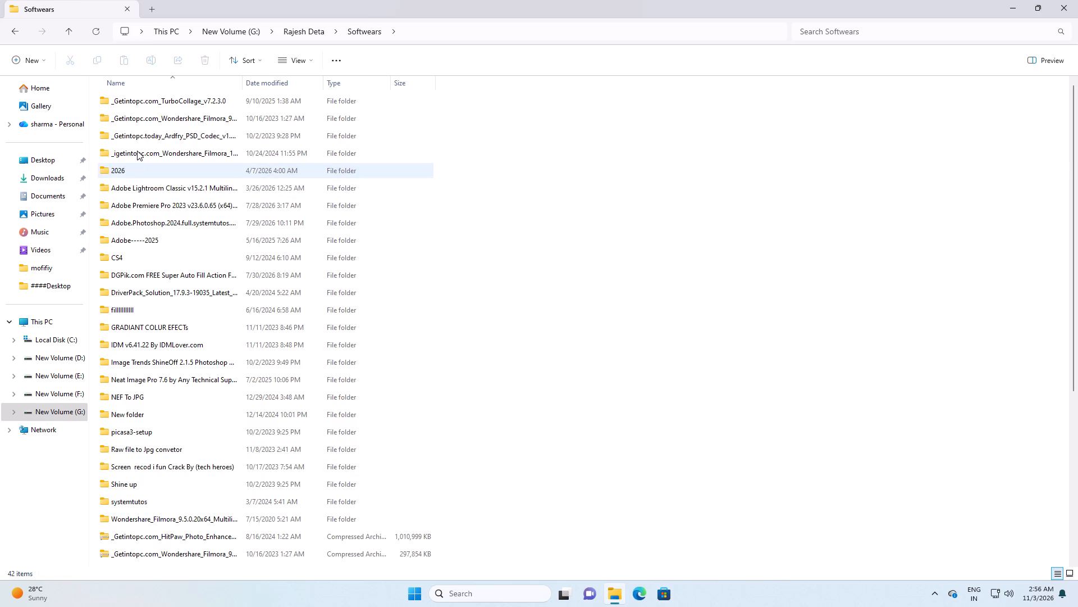
double_click(125, 306)
double_click(130, 105)
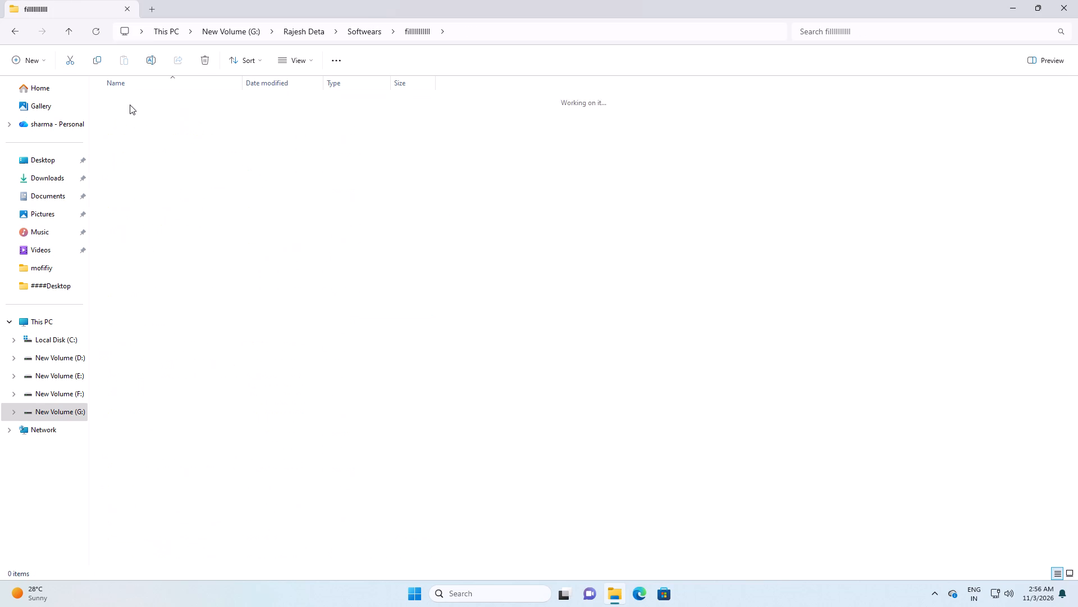
double_click(130, 105)
double_click(130, 104)
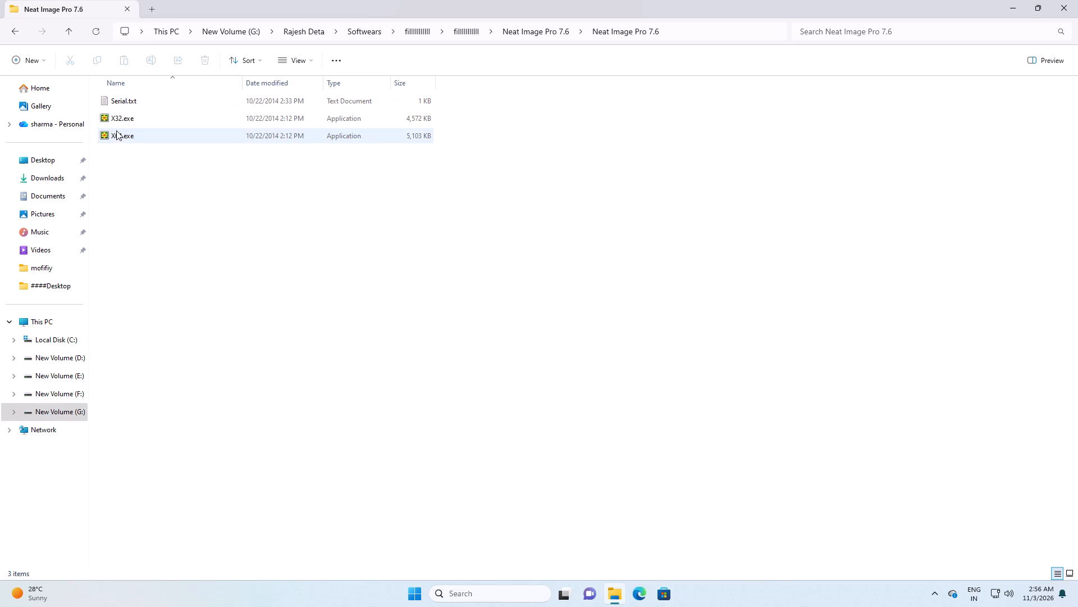
Run X64.exe, accept the licence agreement and install the Neat Image plug-in for Photoshop with the default options.
double_click(119, 134)
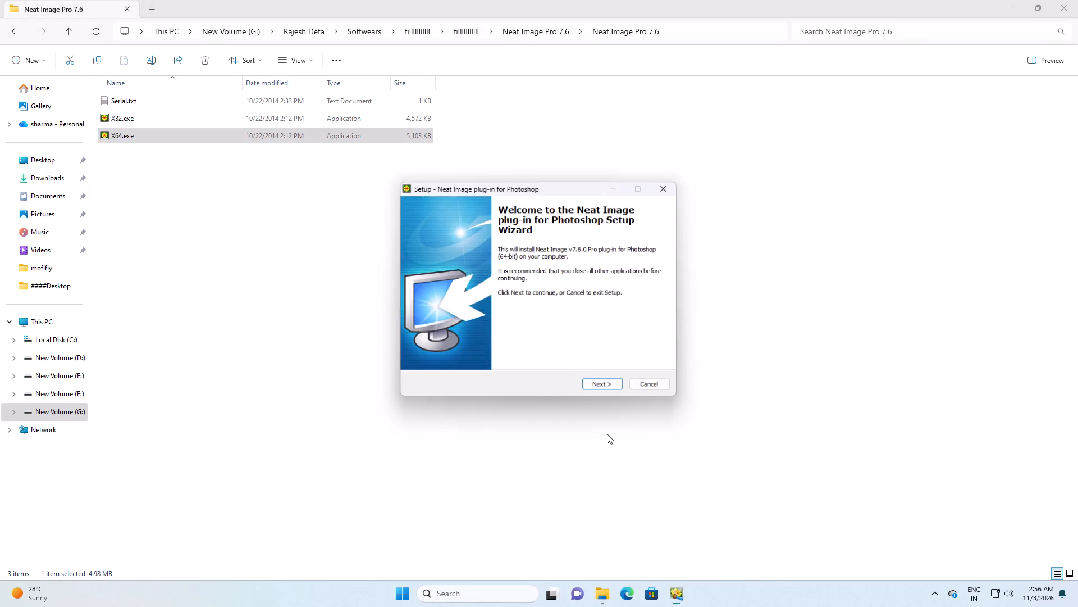
click(599, 386)
click(469, 347)
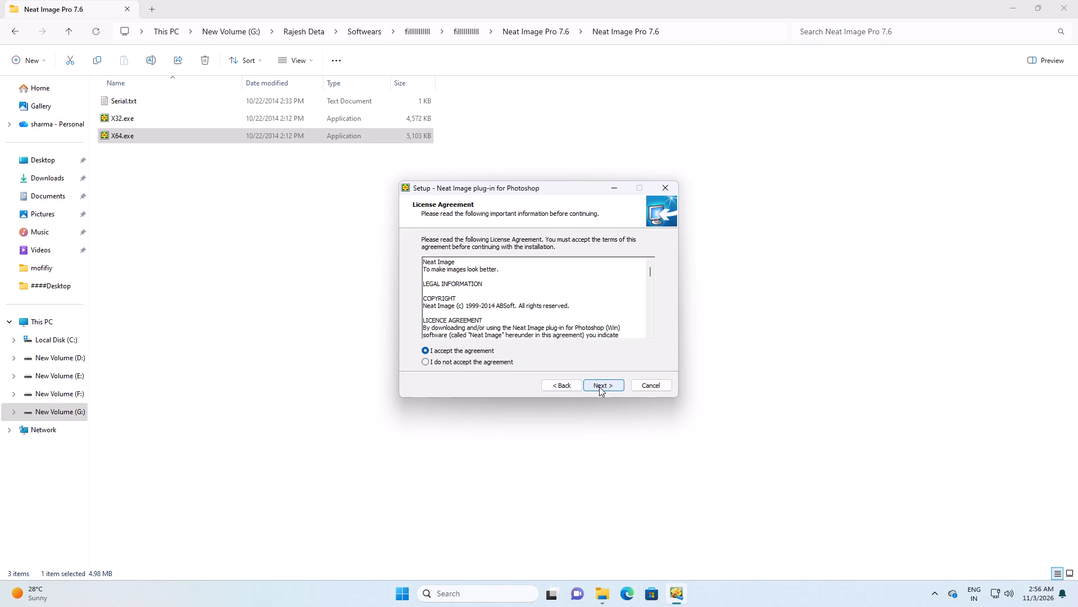
double_click(599, 387)
click(599, 387)
click(599, 387)
click(599, 387)
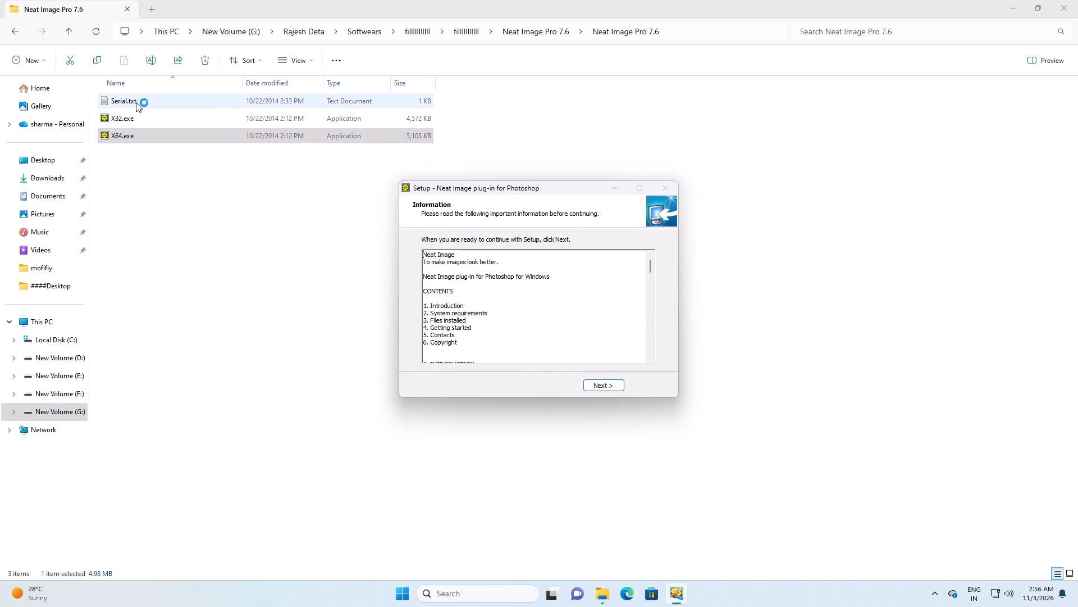
click(601, 379)
drag(607, 384, 598, 380)
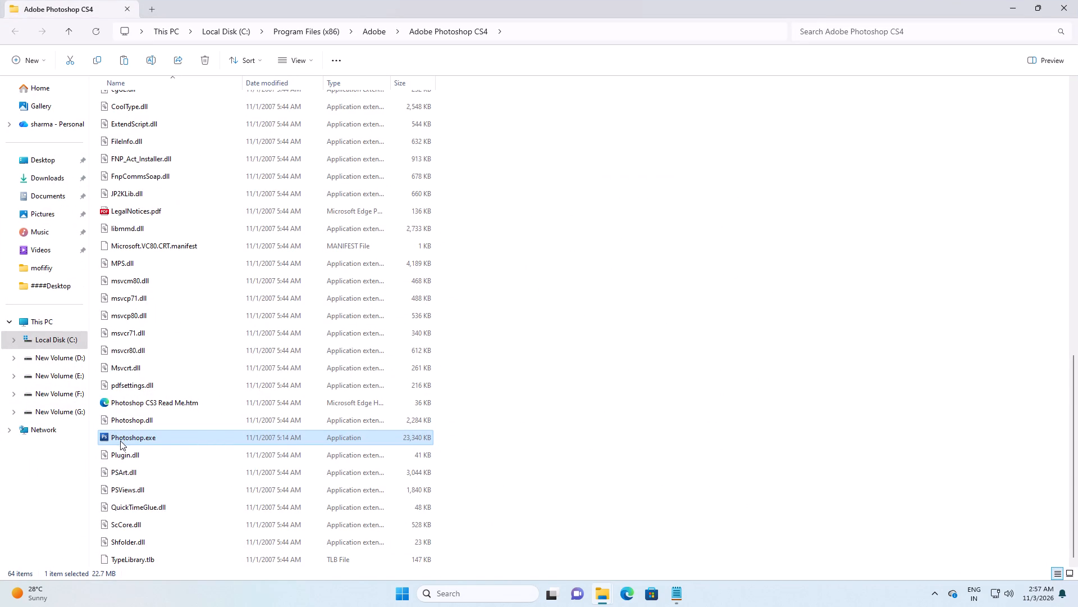
In the Adobe Photoshop CS4 program folder, open the Filters folder inside Plug-Ins.
scroll(467, 329, up, 20)
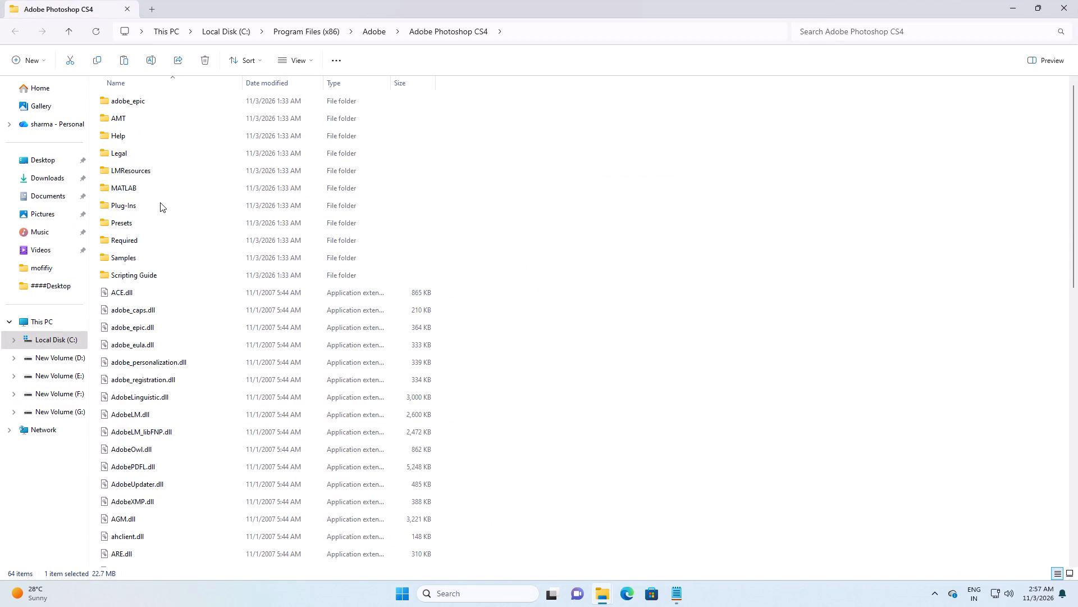
triple_click(160, 202)
double_click(127, 209)
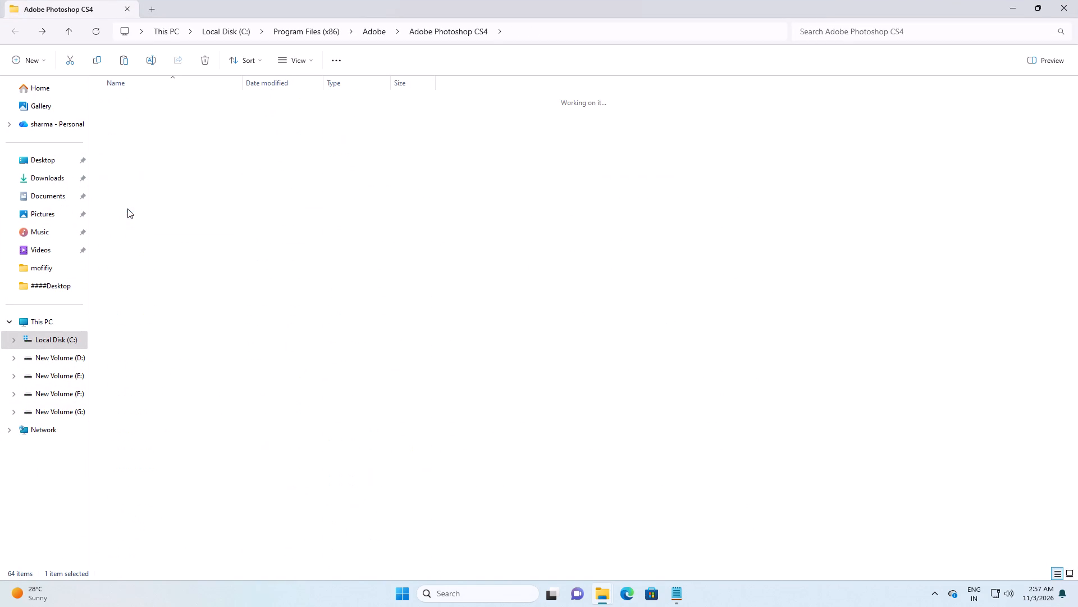
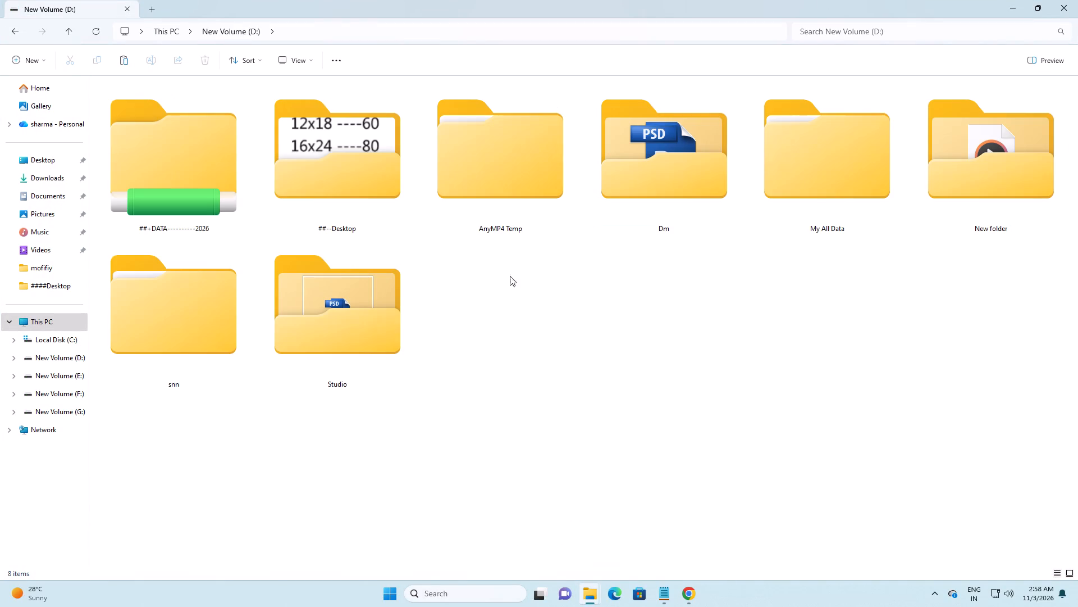
Check the folders on drives D and F, and open the ####Desktop folder on drive E.
click(189, 214)
double_click(604, 110)
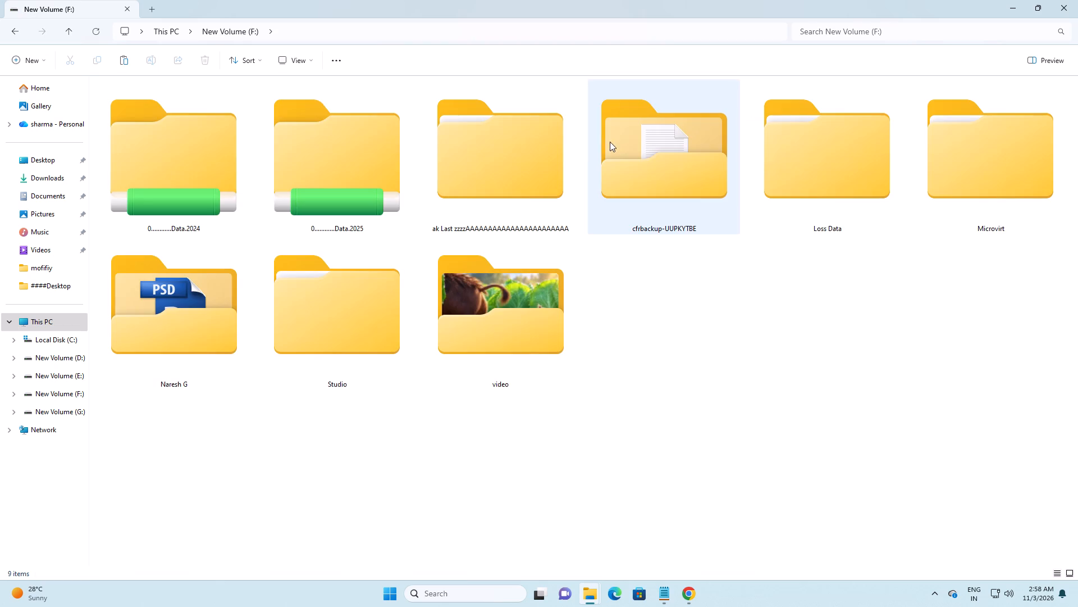
click(166, 164)
drag(209, 174, 254, 188)
double_click(474, 111)
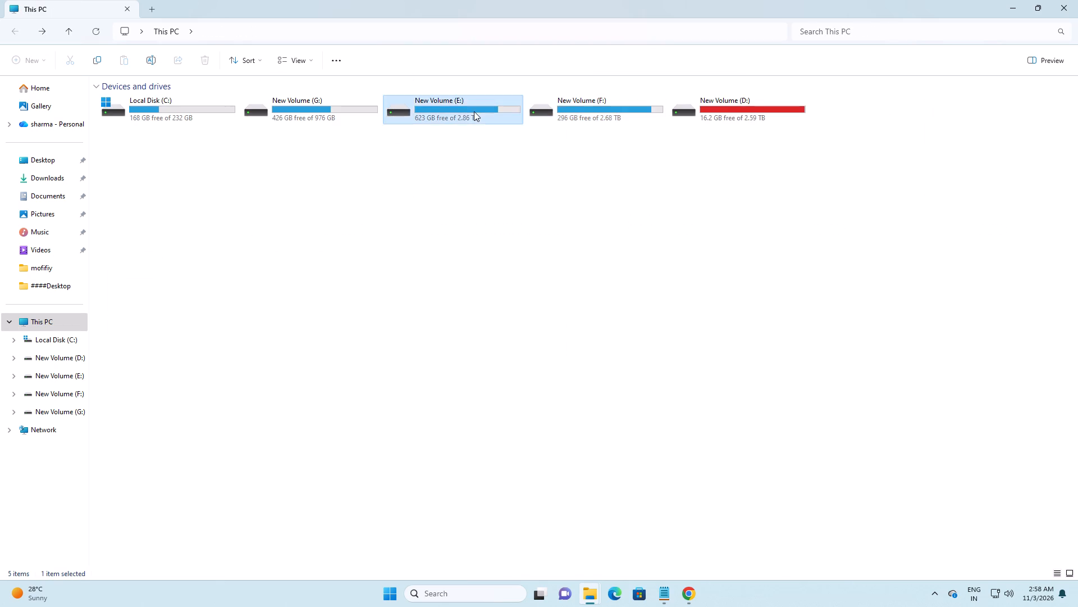
double_click(144, 136)
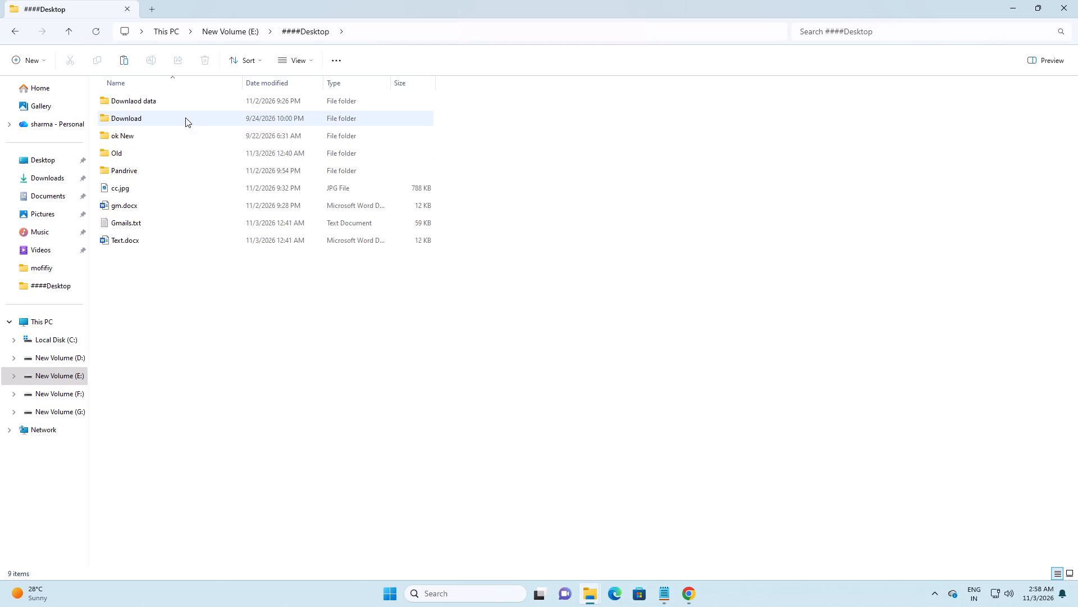
Look through the Downlaod data, Download and ok New subfolders, searching ok New for items whose names begin with c.
triple_click(160, 104)
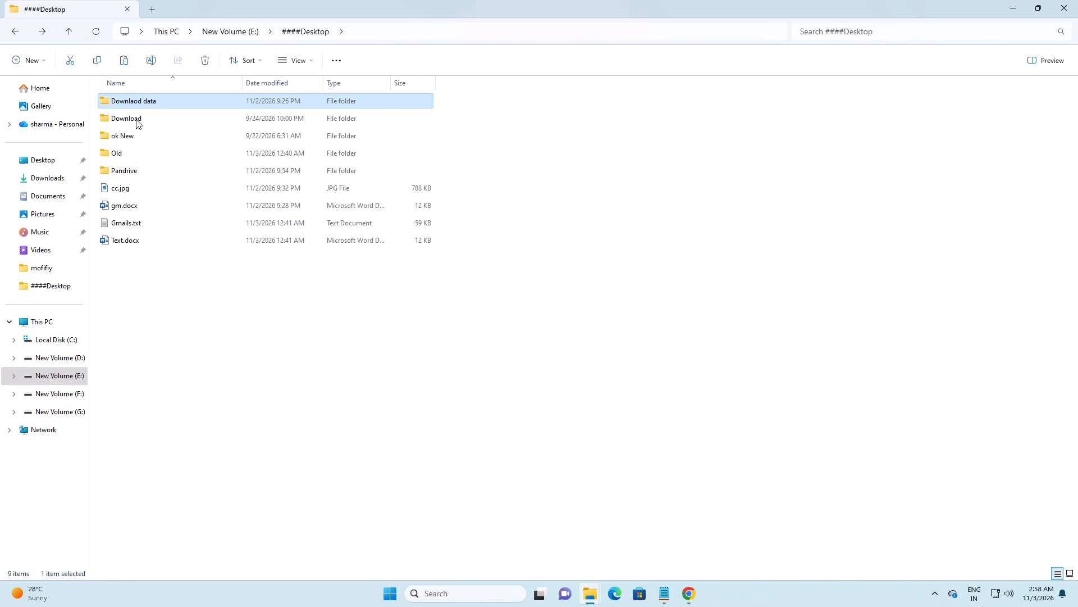
triple_click(136, 119)
double_click(141, 138)
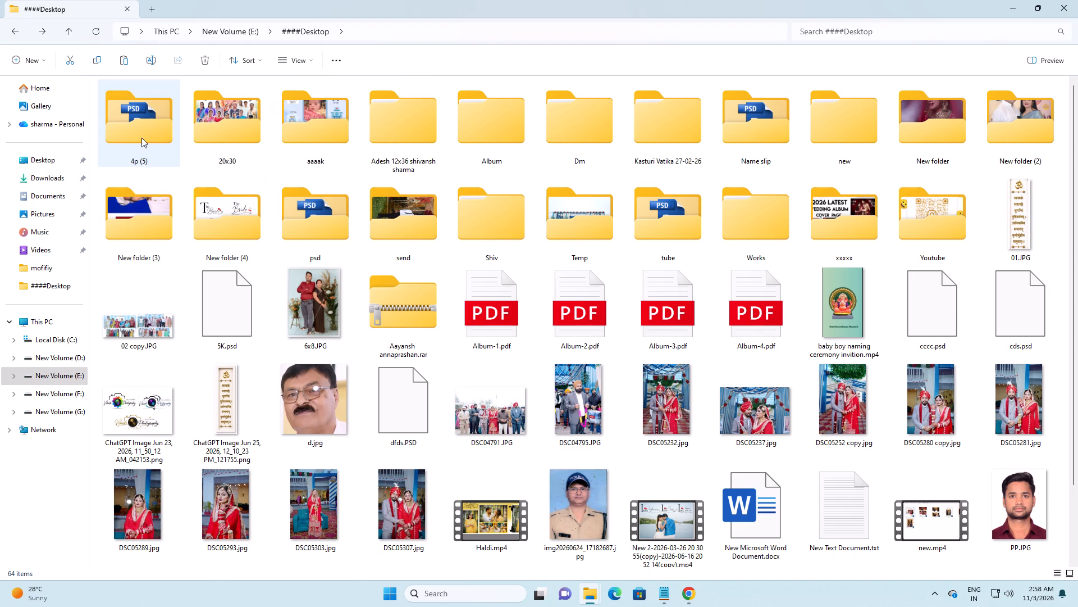
click(407, 283)
key(d)
click(447, 325)
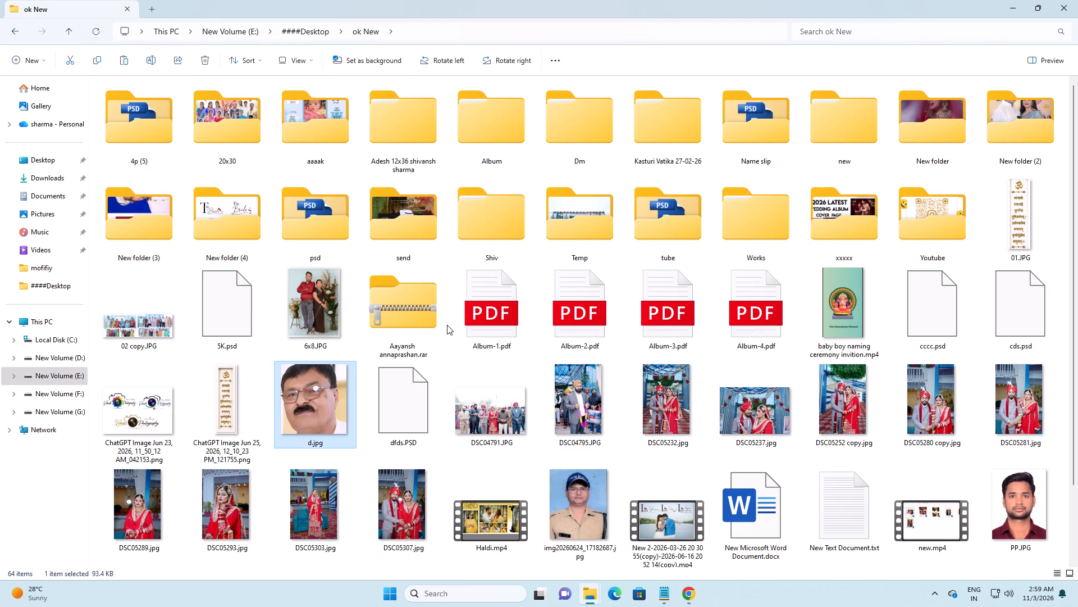
text(cc)
key(c)
key(c)
key(c)
key(c)
key(c)
key(c)
key(c)
key(c)
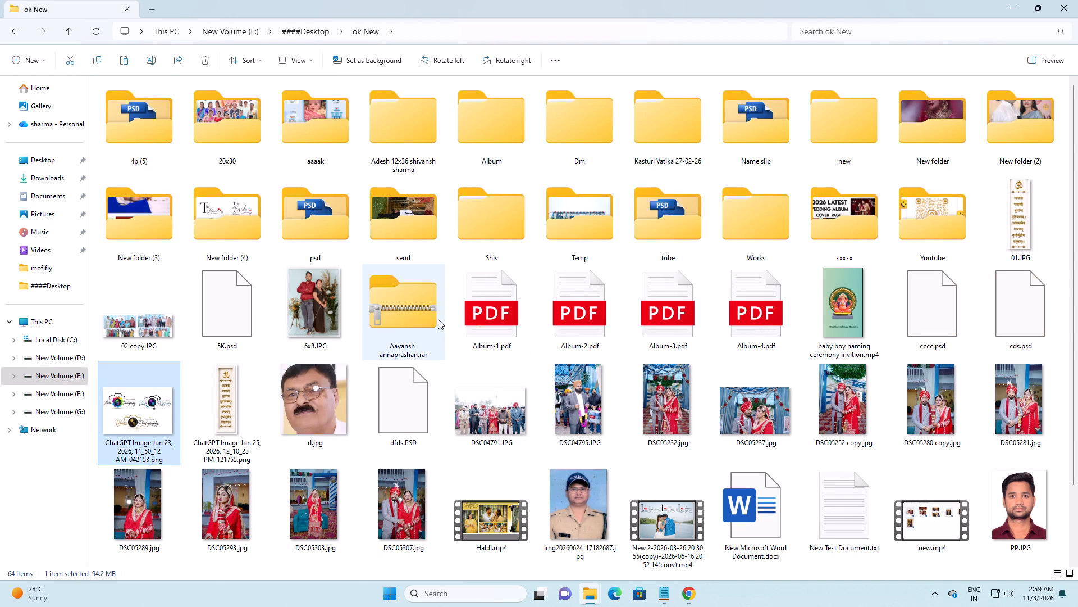
click(320, 307)
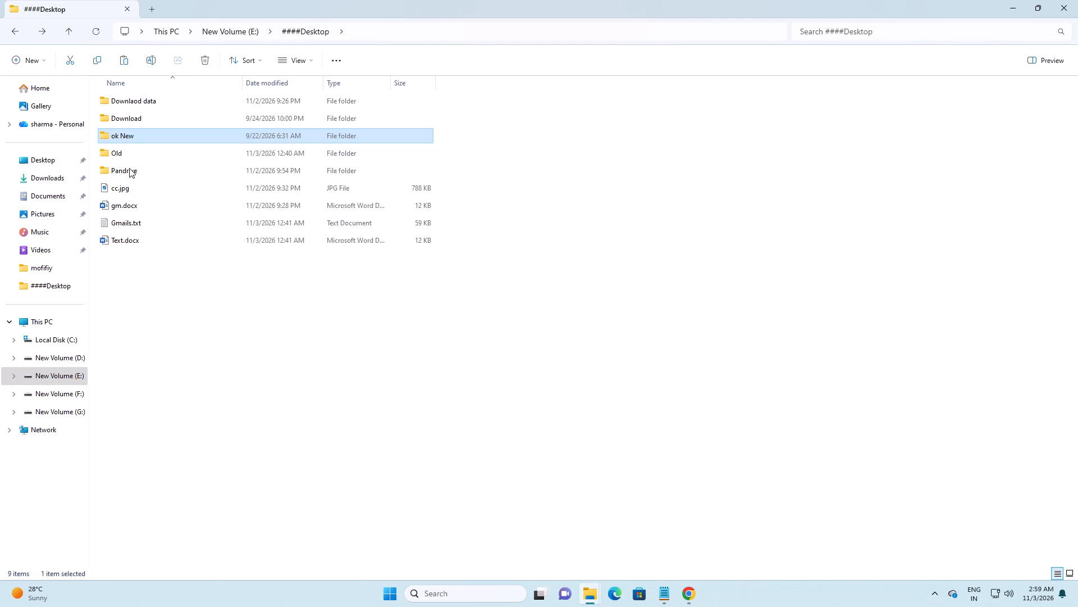
Open the Old folder inside ####Desktop and follow its Collage photo shortcut.
double_click(128, 155)
key(c)
key(c)
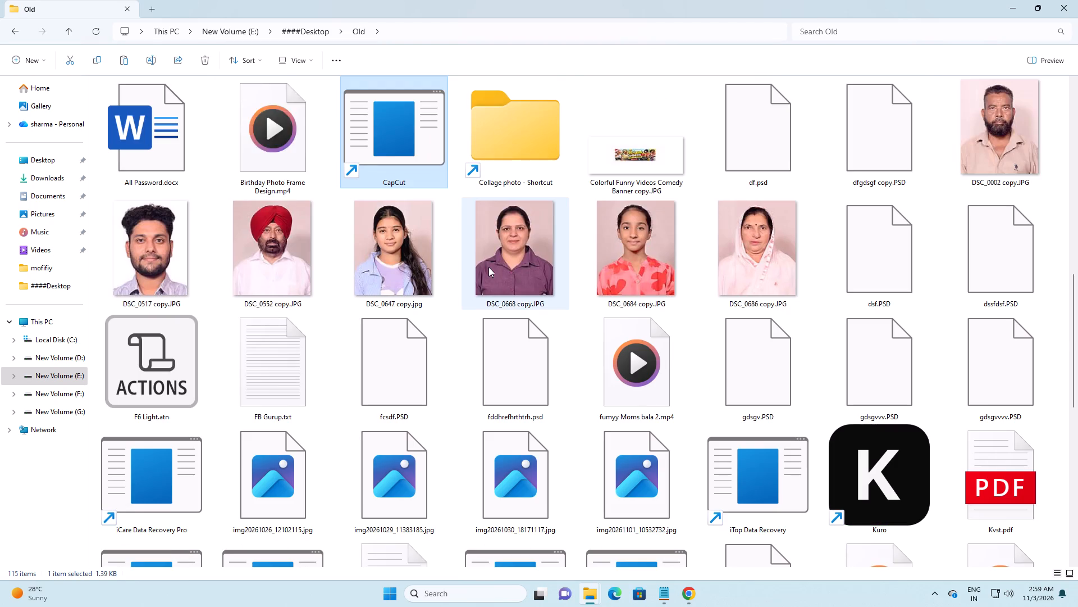
key(c)
key(Return)
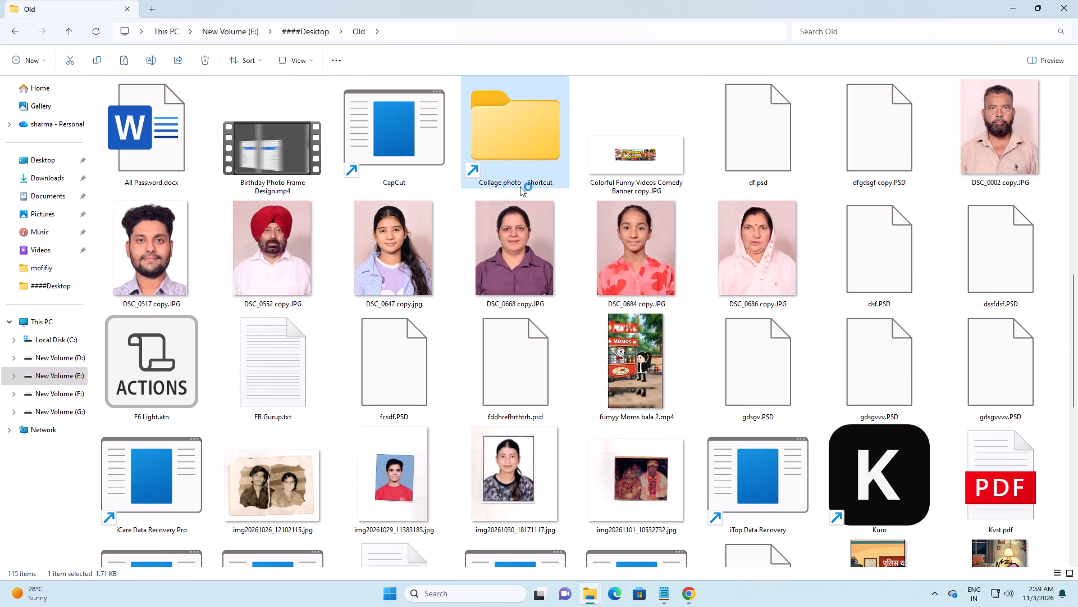
click(581, 200)
right_click(575, 193)
click(602, 237)
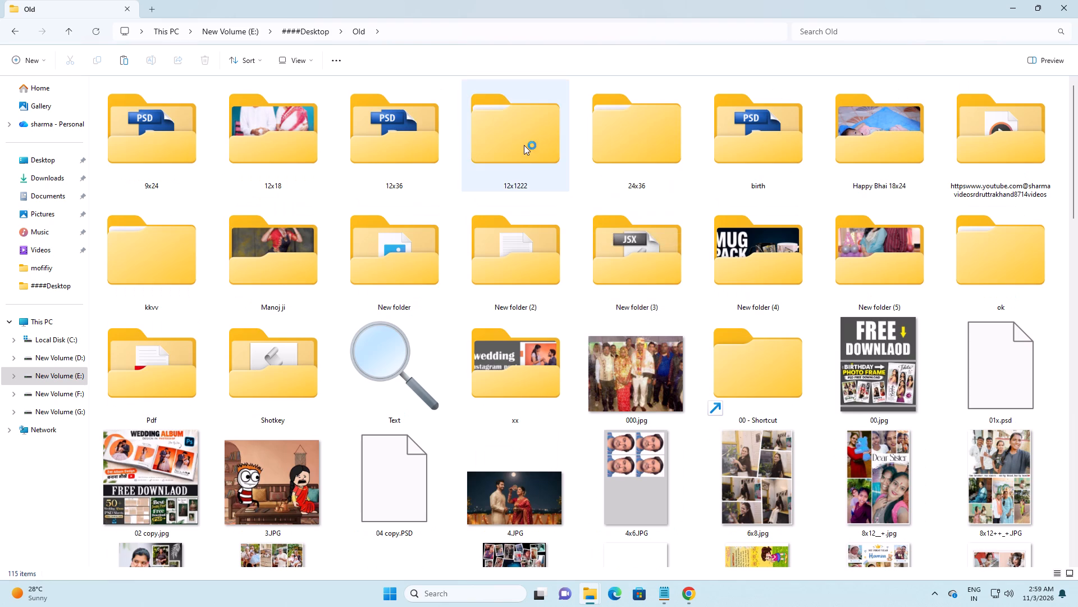
scroll(546, 204, down, 2)
scroll(561, 236, up, 5)
scroll(519, 385, down, 2)
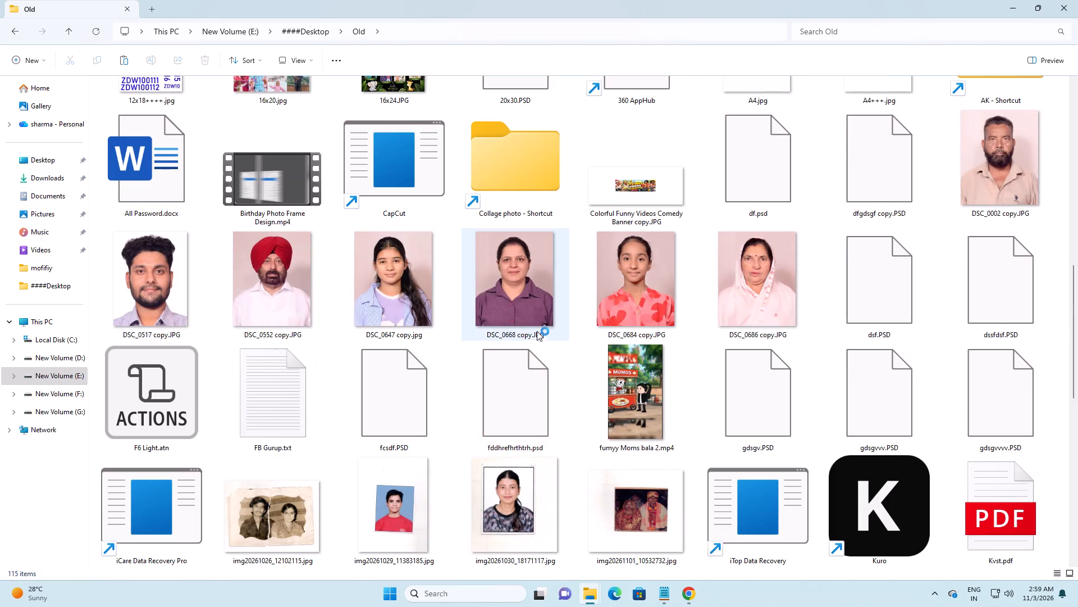
click(537, 330)
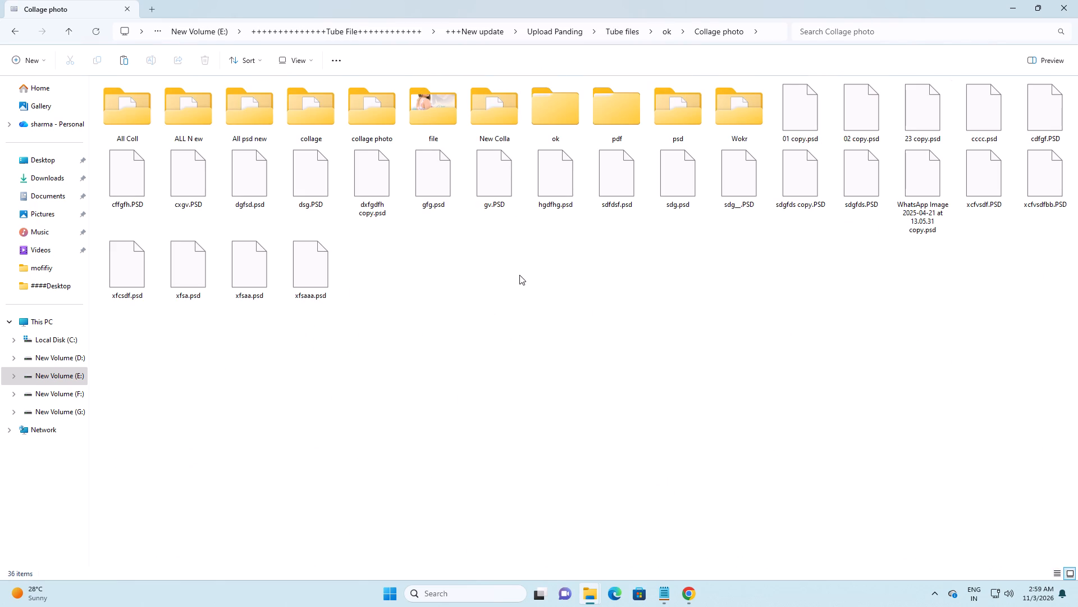
Enlarge the file and folder icons in the Collage photo folder.
right_click(505, 261)
click(541, 311)
ctrl+scroll(558, 302, up, 12)
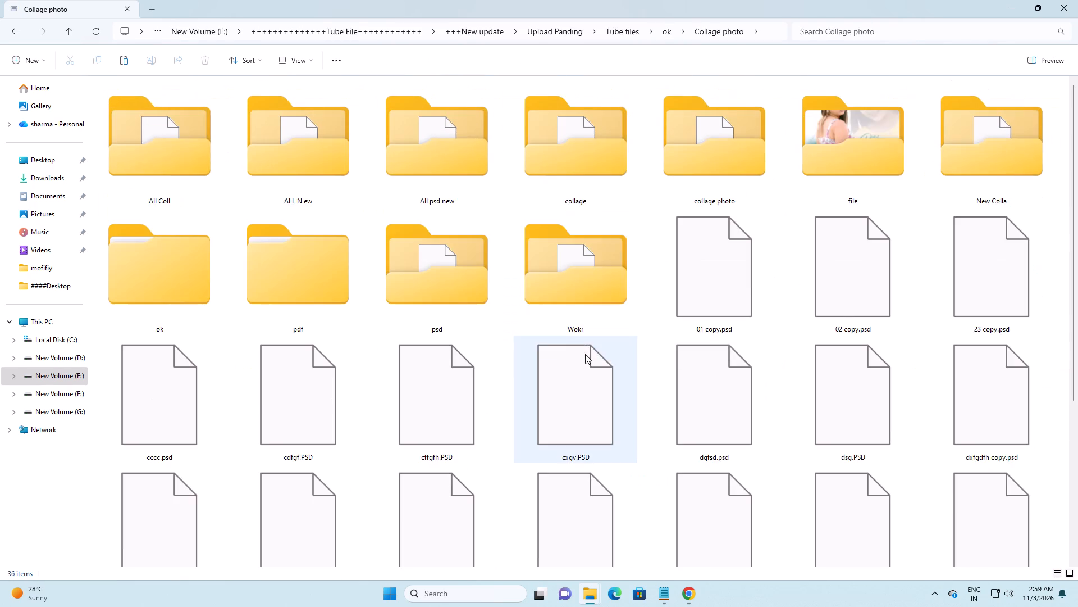
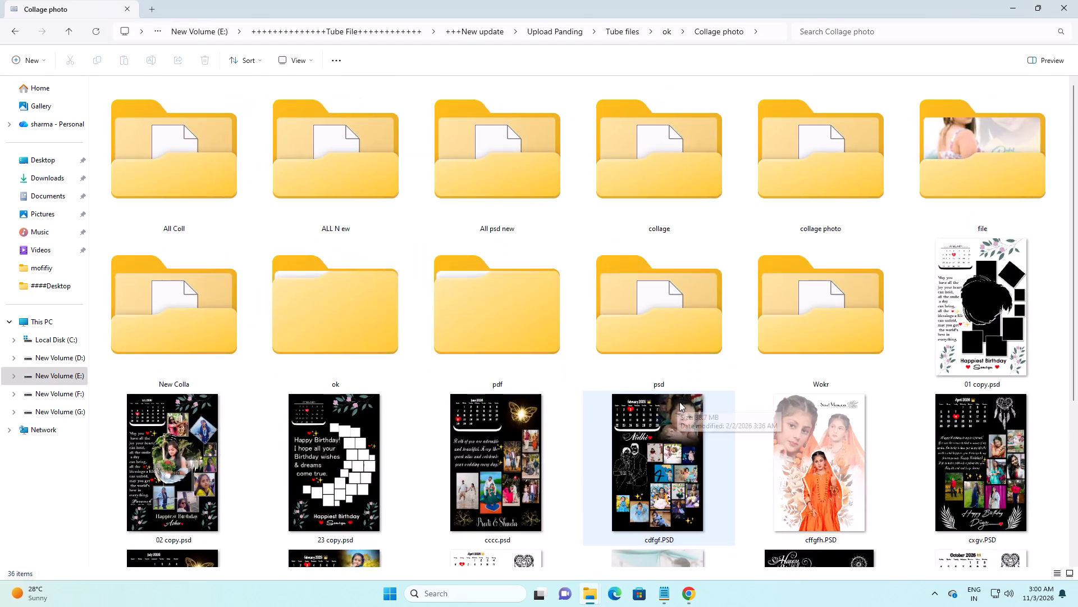
scroll(679, 402, down, 6)
Look through the Collage photo folder, trying xfsaaa.psd and checking for items whose names begin with s.
double_click(989, 483)
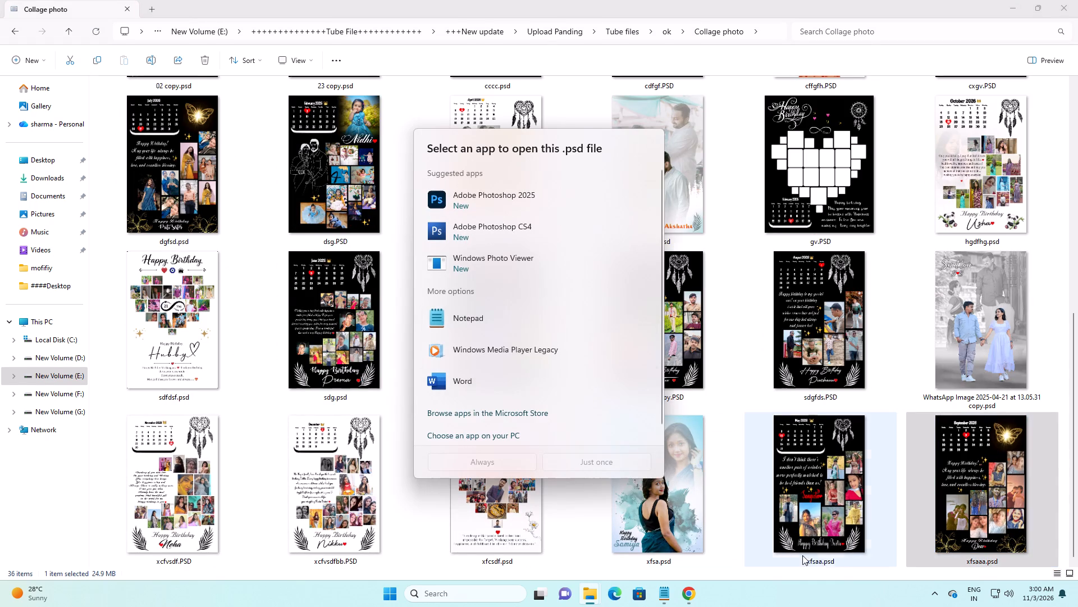
key(Escape)
scroll(545, 429, up, 1)
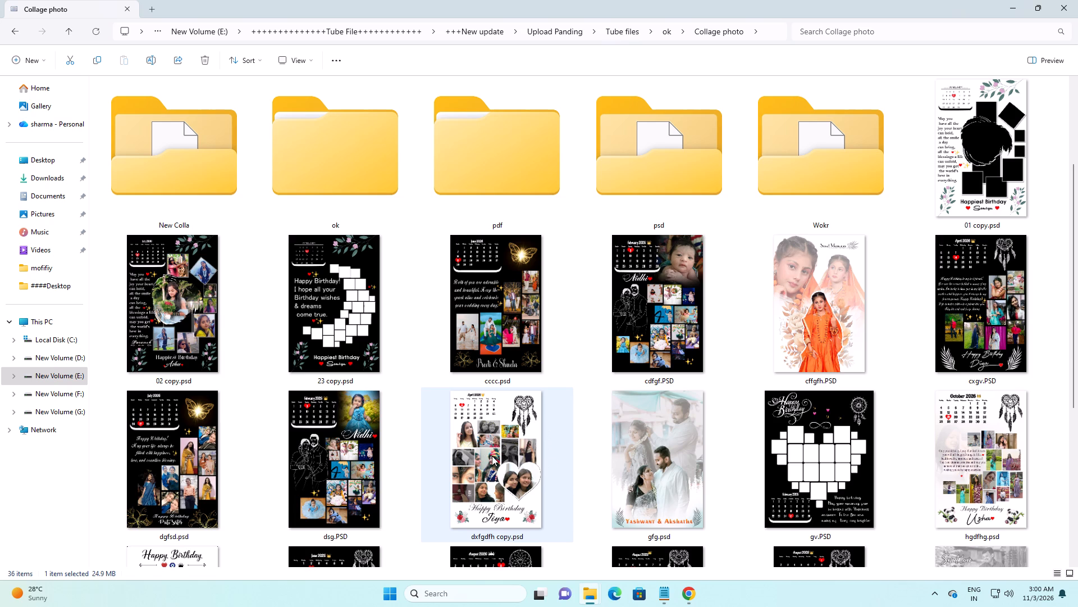
scroll(488, 451, up, 1)
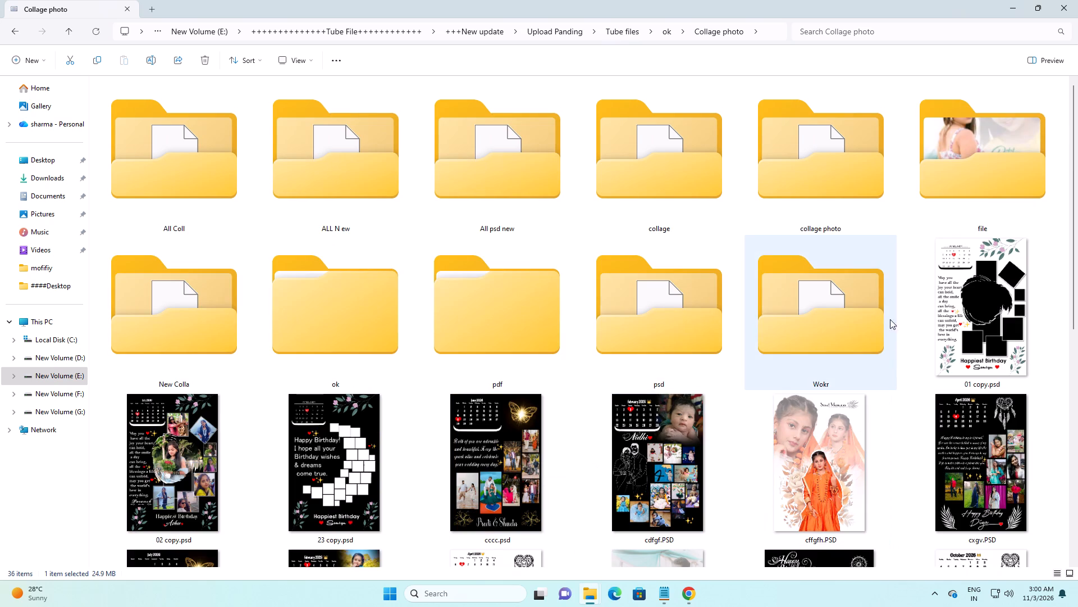
scroll(642, 225, up, 1)
click(582, 236)
key(s)
text(ssss)
scroll(580, 236, up, 5)
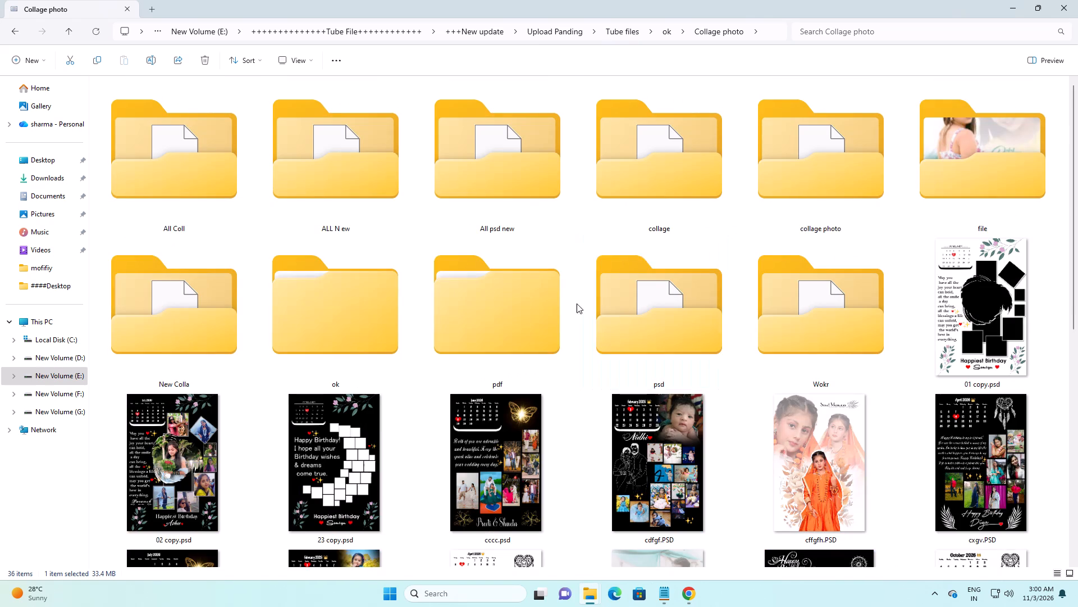
Open the pdf folder, its 0---Birthday subfolder, and the Simple Frame demo folder inside.
double_click(510, 299)
key(s)
double_click(159, 108)
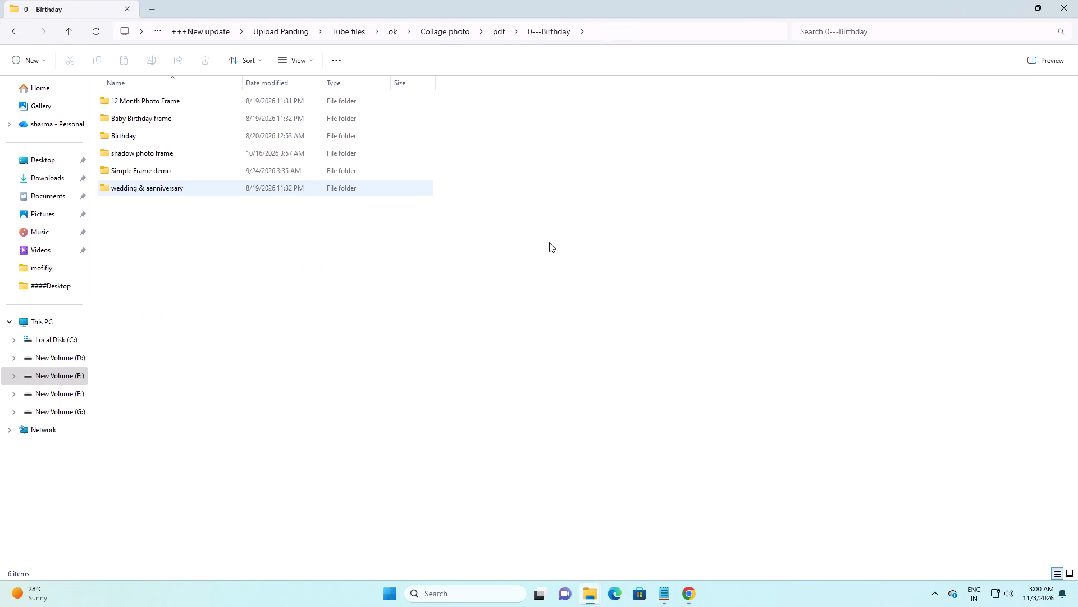
key(s)
key(s)
key(Return)
ctrl+scroll(518, 296, up, 16)
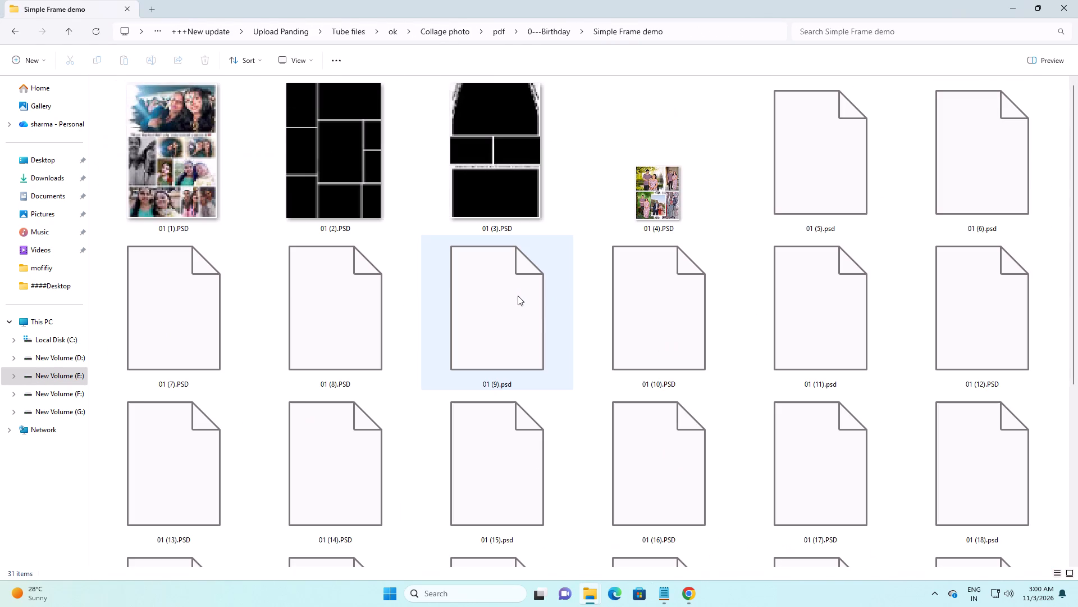
Refresh the Simple Frame demo folder and shrink its icons so all the PSD thumbnails fit in view.
right_click(410, 249)
click(436, 291)
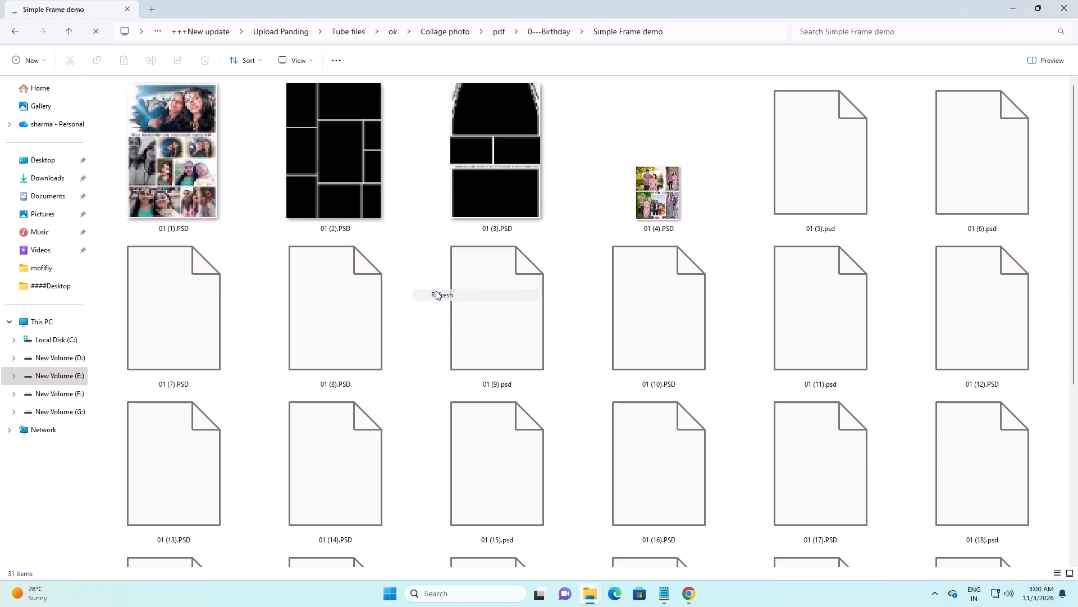
ctrl+scroll(436, 291, down, 5)
right_click(673, 516)
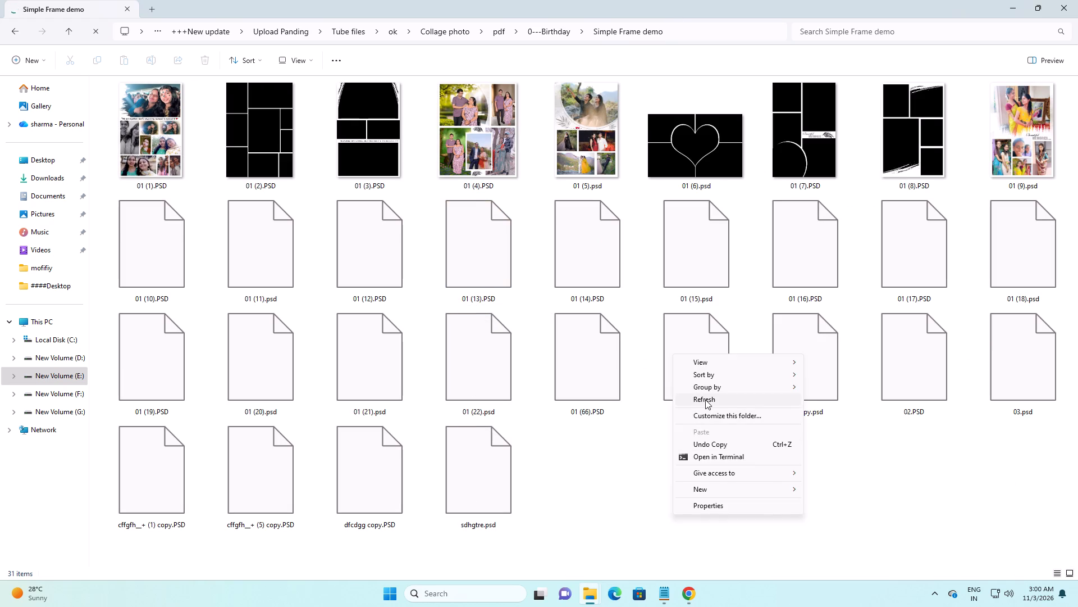
click(705, 400)
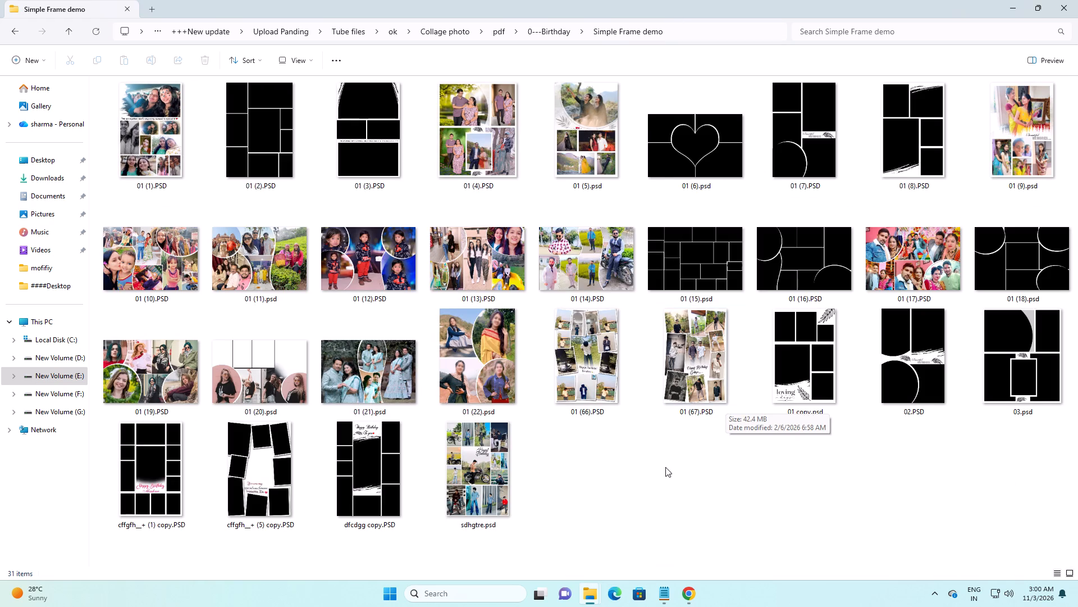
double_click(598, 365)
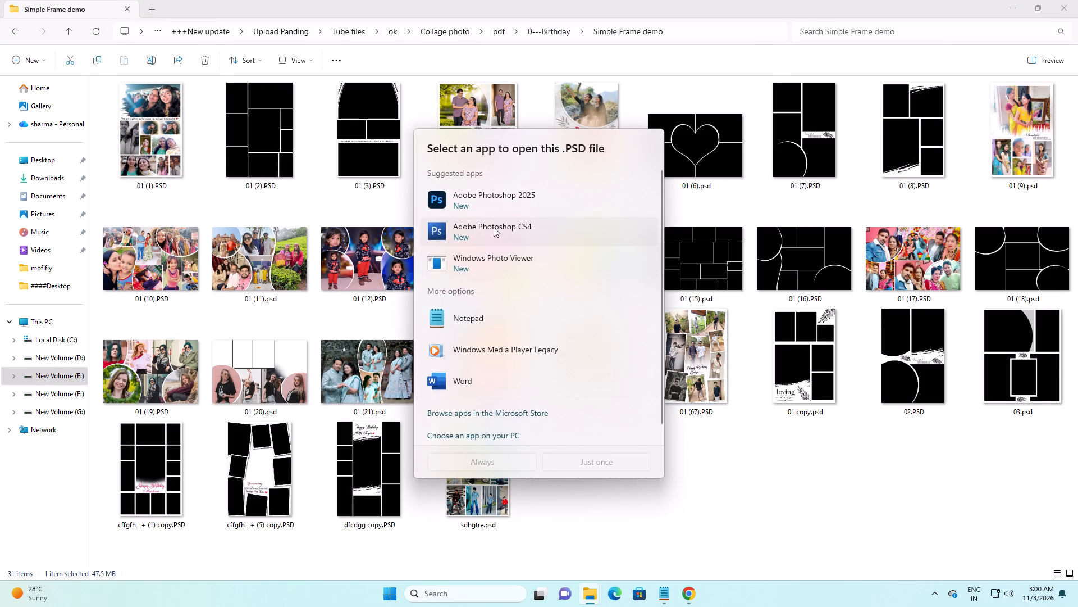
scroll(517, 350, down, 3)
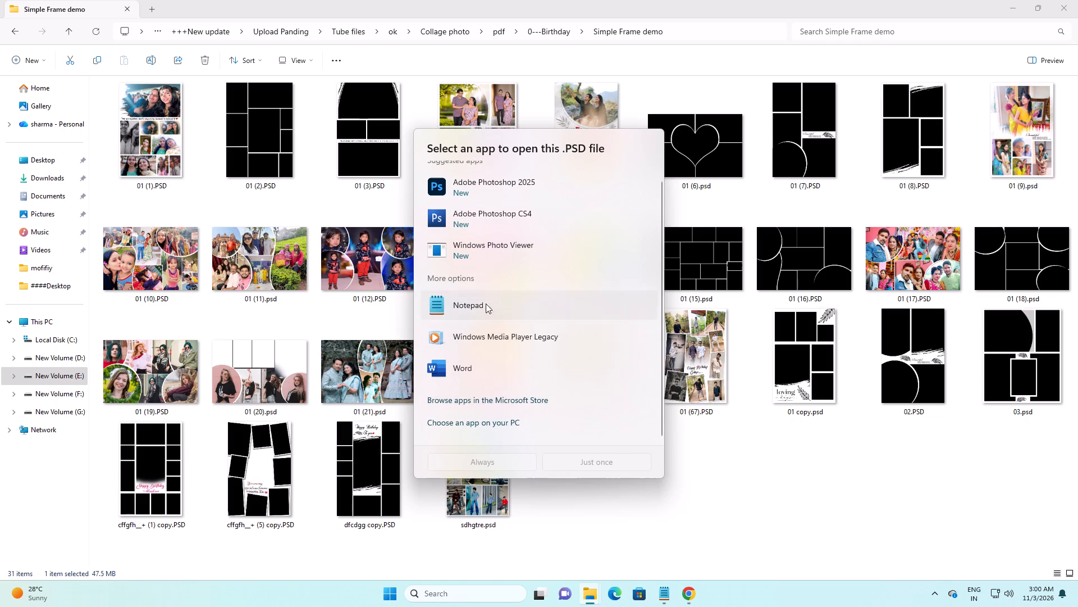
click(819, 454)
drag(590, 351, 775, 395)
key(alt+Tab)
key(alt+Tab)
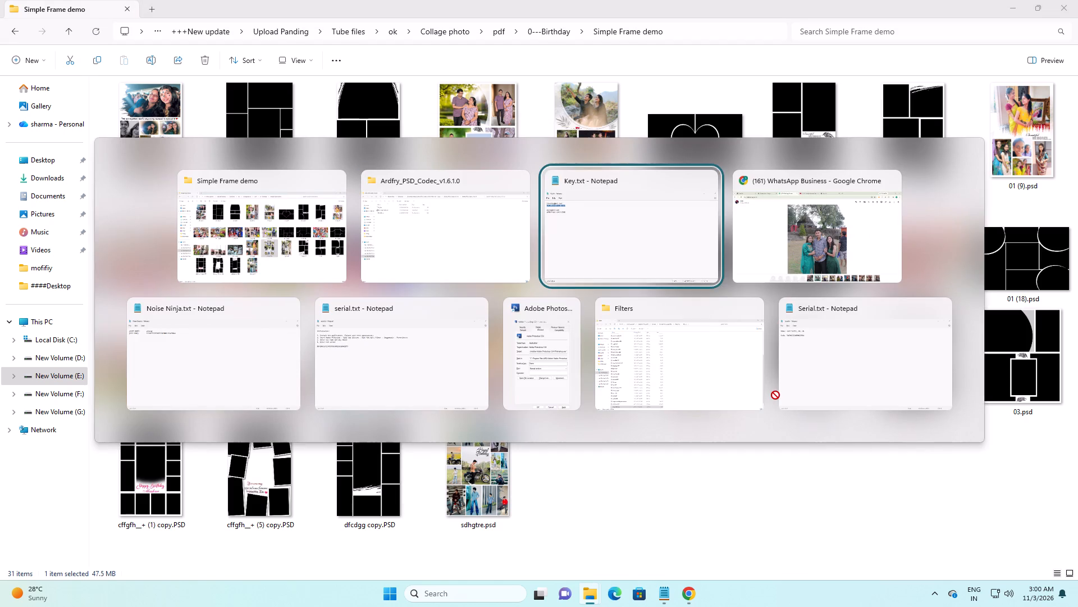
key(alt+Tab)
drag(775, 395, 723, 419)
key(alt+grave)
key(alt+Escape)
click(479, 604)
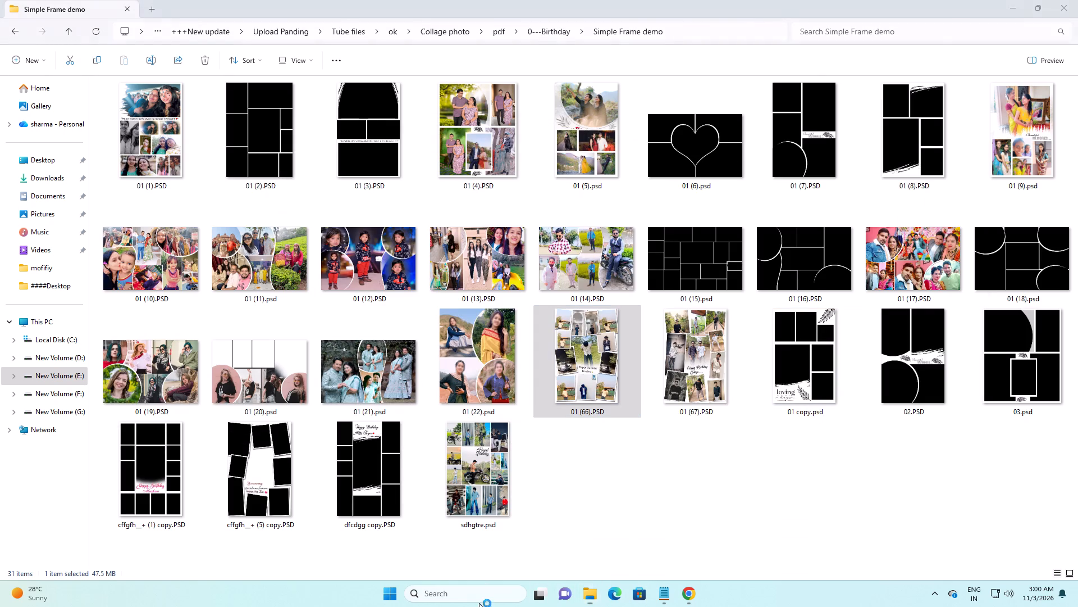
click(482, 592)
Launch Adobe Photoshop CS4 from the desktop, maximize its window and hide the tool panels.
key(super+d)
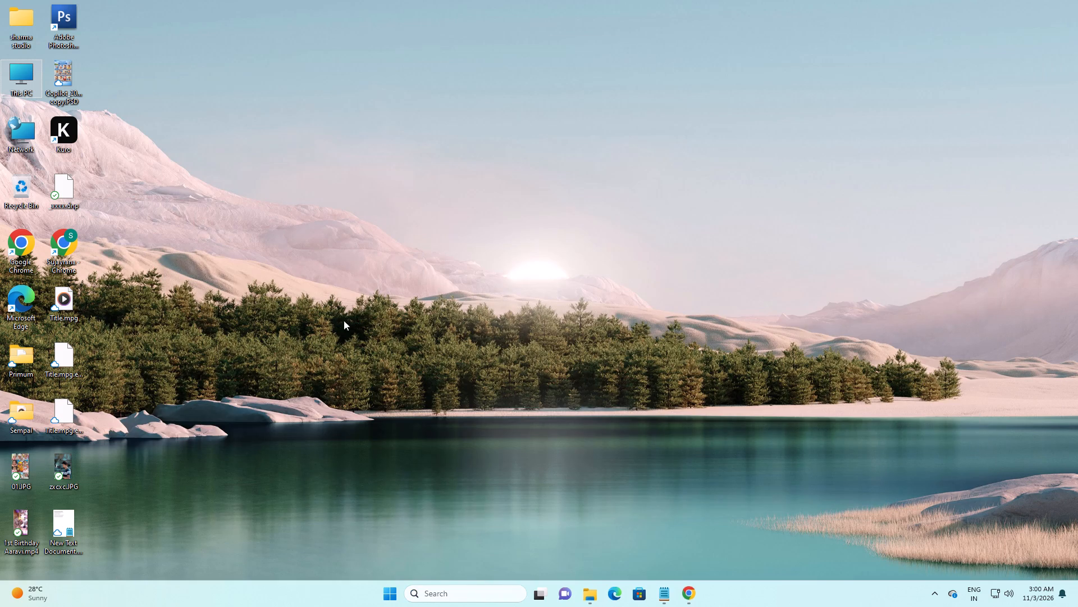
double_click(66, 34)
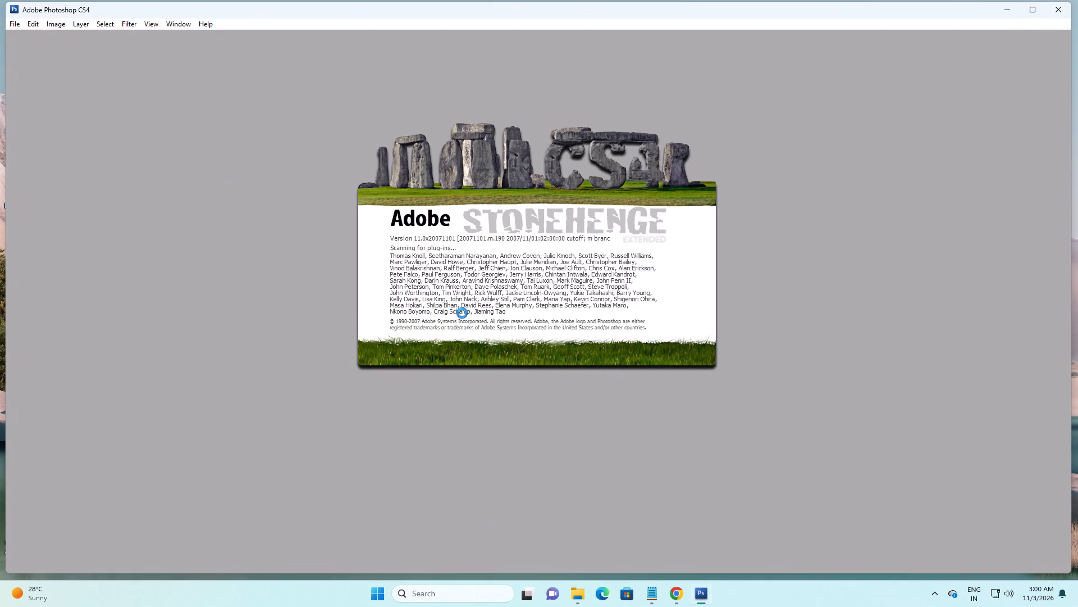
click(1031, 13)
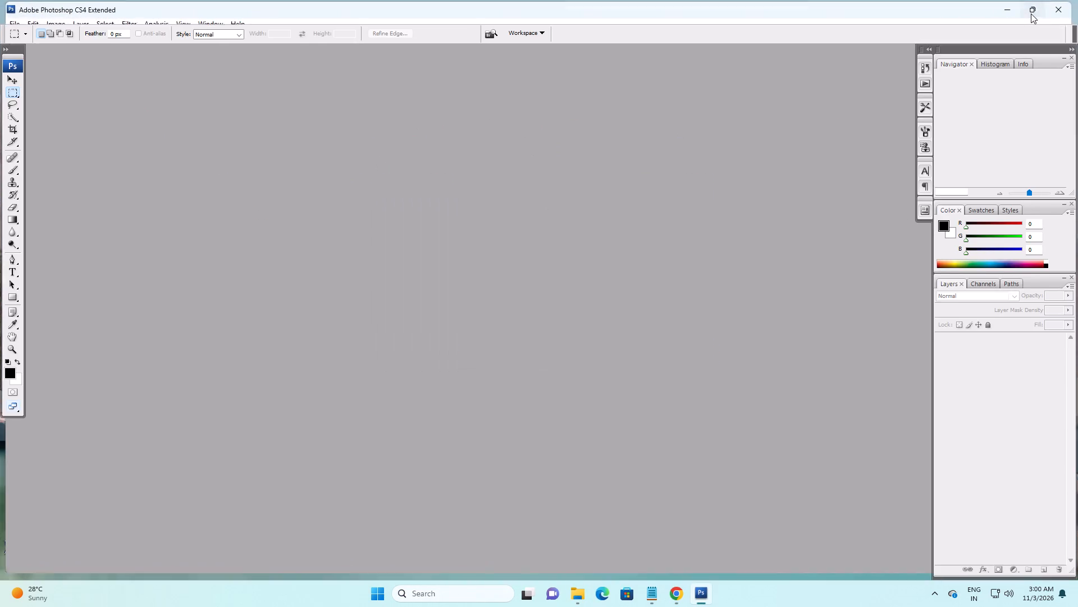
key(Tab)
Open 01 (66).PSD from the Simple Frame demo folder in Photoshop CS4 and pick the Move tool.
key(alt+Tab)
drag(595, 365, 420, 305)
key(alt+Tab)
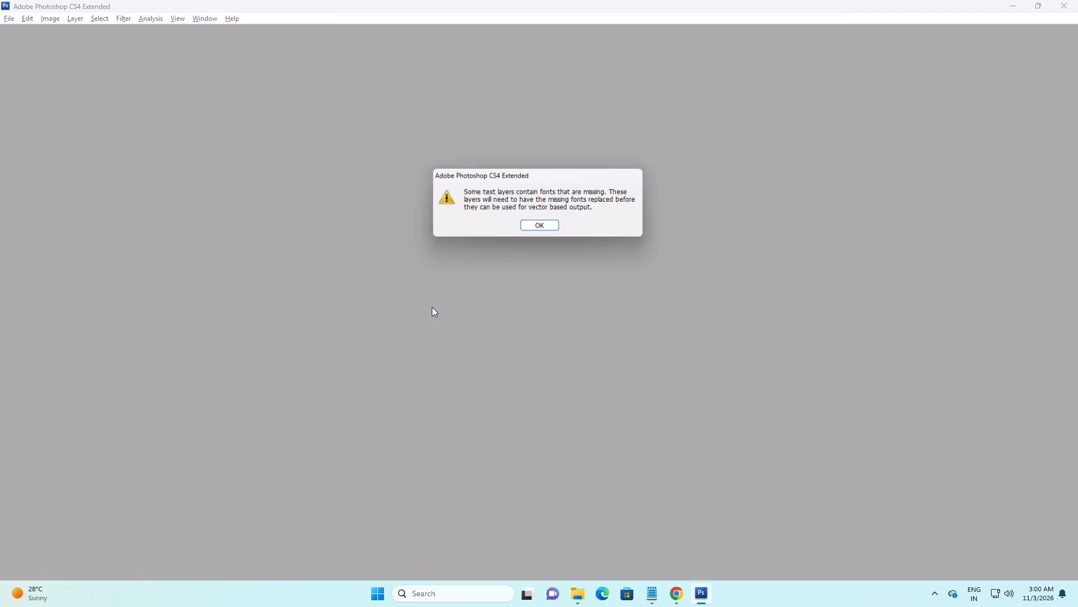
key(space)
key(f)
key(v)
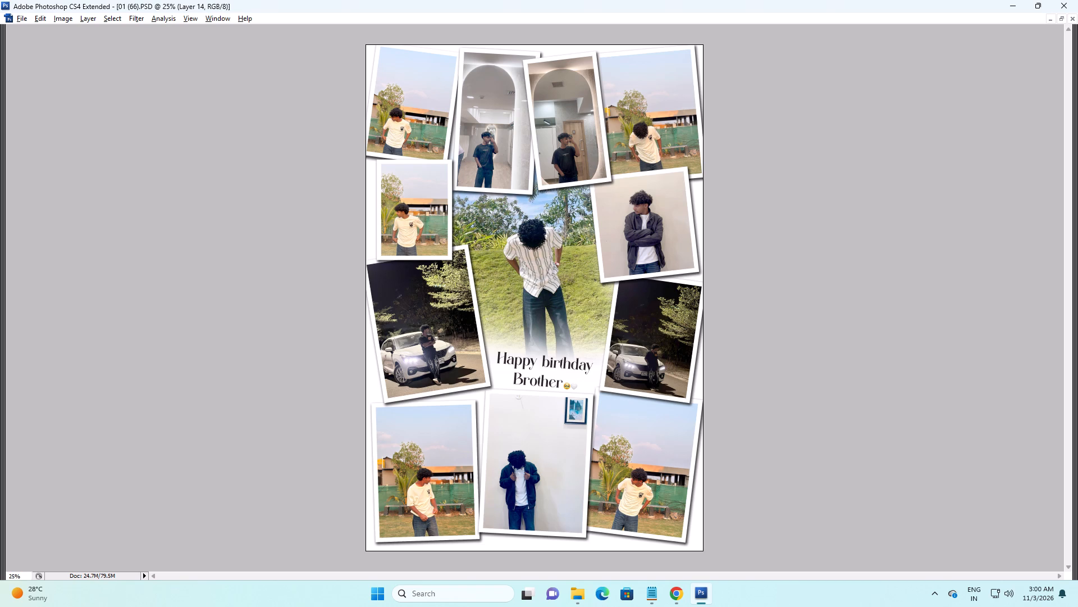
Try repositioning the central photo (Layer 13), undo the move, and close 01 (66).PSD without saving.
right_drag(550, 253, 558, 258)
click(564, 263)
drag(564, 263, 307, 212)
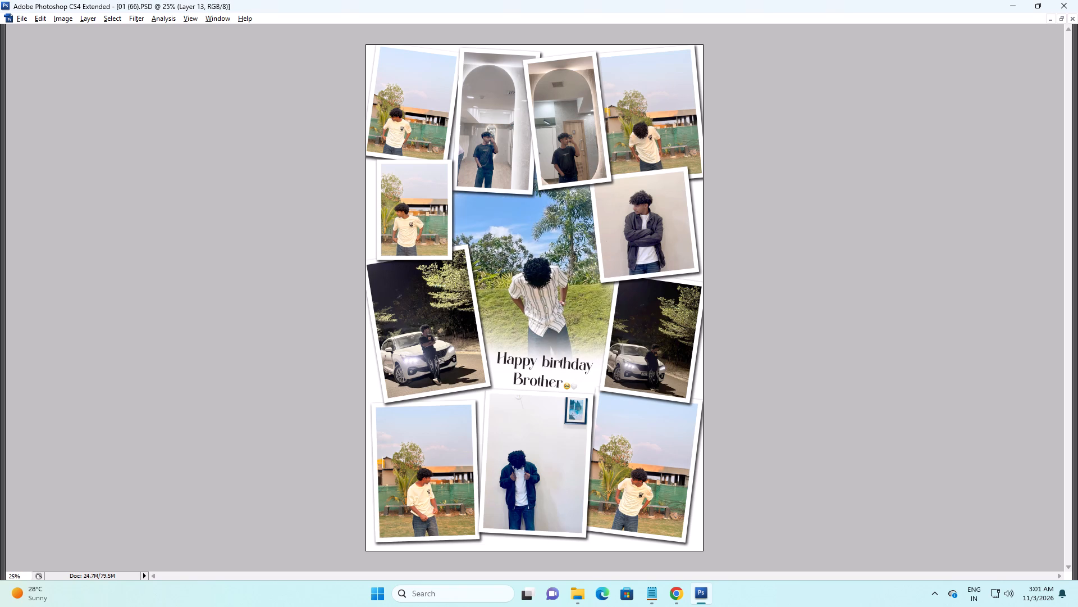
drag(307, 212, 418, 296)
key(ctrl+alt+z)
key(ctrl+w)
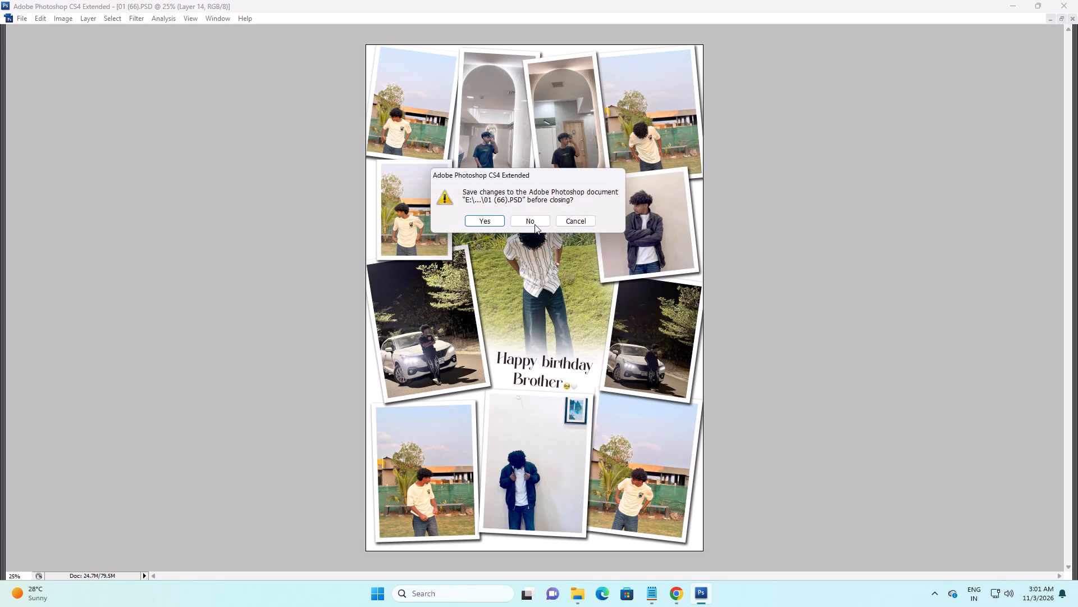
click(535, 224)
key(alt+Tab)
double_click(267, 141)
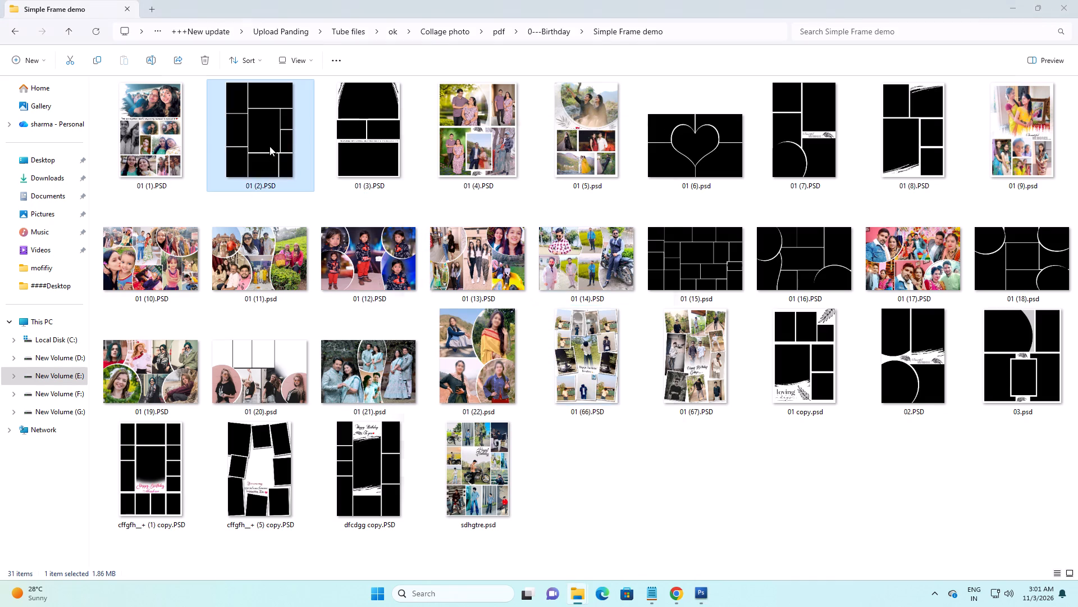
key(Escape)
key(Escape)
Open cffgfh__+ (1) copy.PSD from the Simple Frame demo folder in Photoshop CS4.
drag(188, 456, 425, 433)
key(alt+Tab)
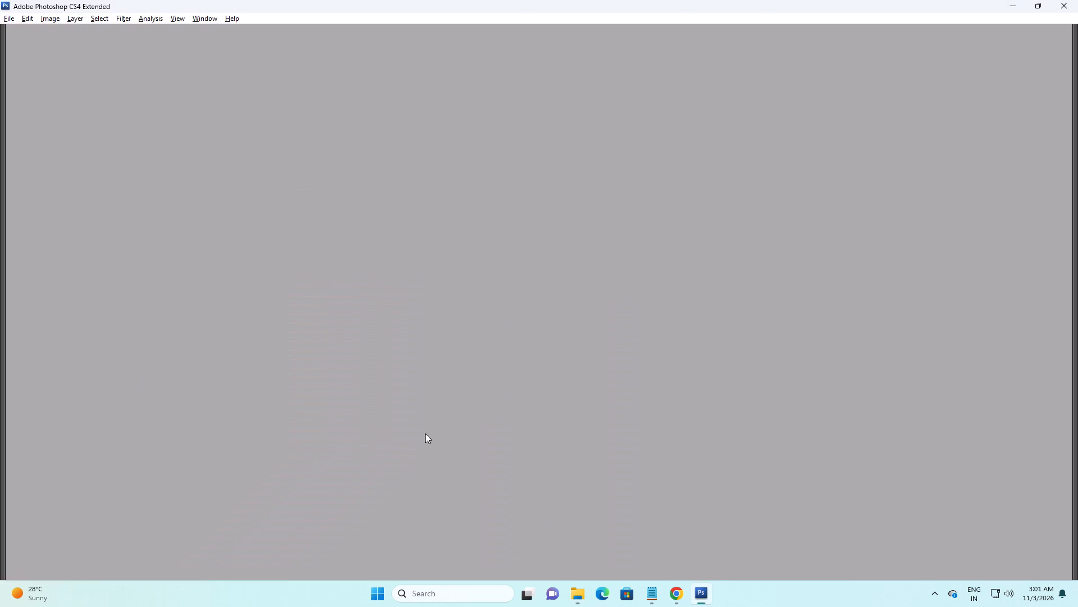
drag(425, 433, 294, 433)
key(alt+Tab)
click(185, 457)
drag(158, 451, 517, 398)
key(alt+Tab)
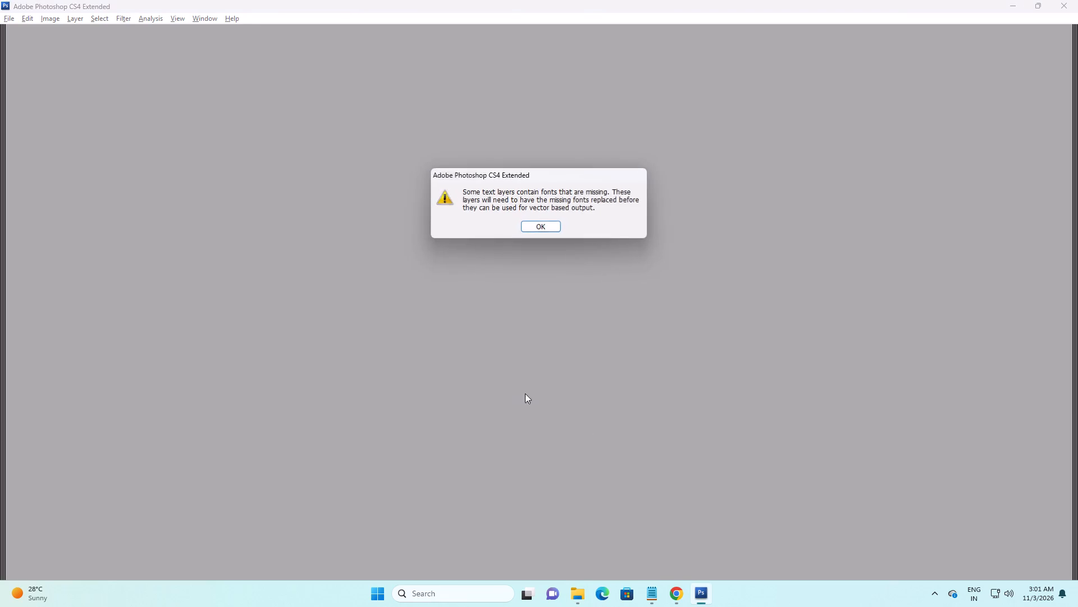
key(Return)
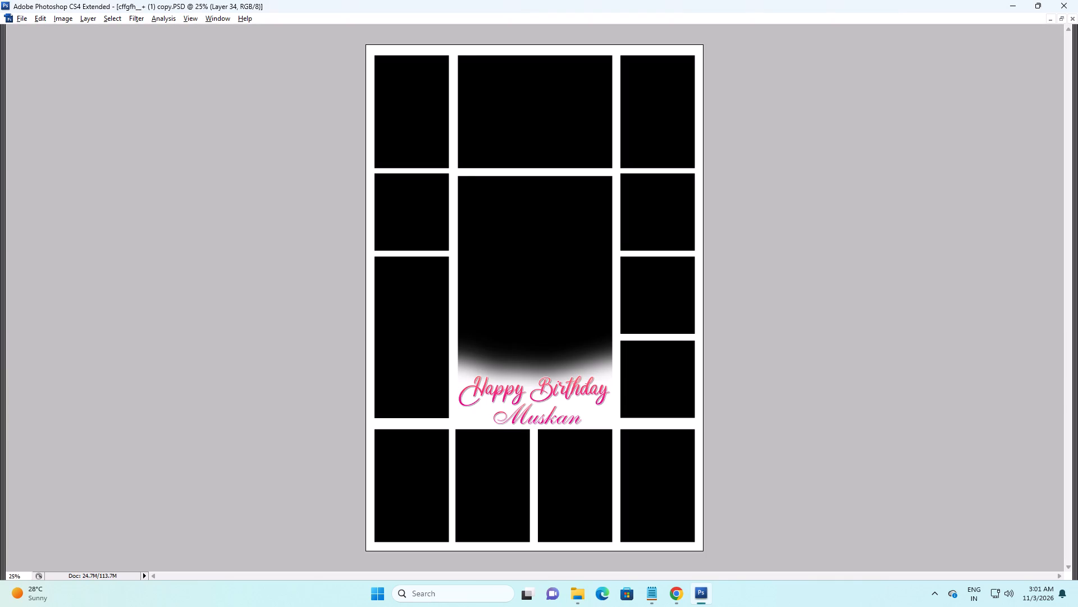
Delete the third black frame in the collage's right-hand column, removing its overlying layer and Layer 1 copy 10.
right_click(680, 370)
click(688, 374)
key(F5)
right_drag(666, 318, 674, 327)
click(675, 328)
key(Delete)
right_click(663, 306)
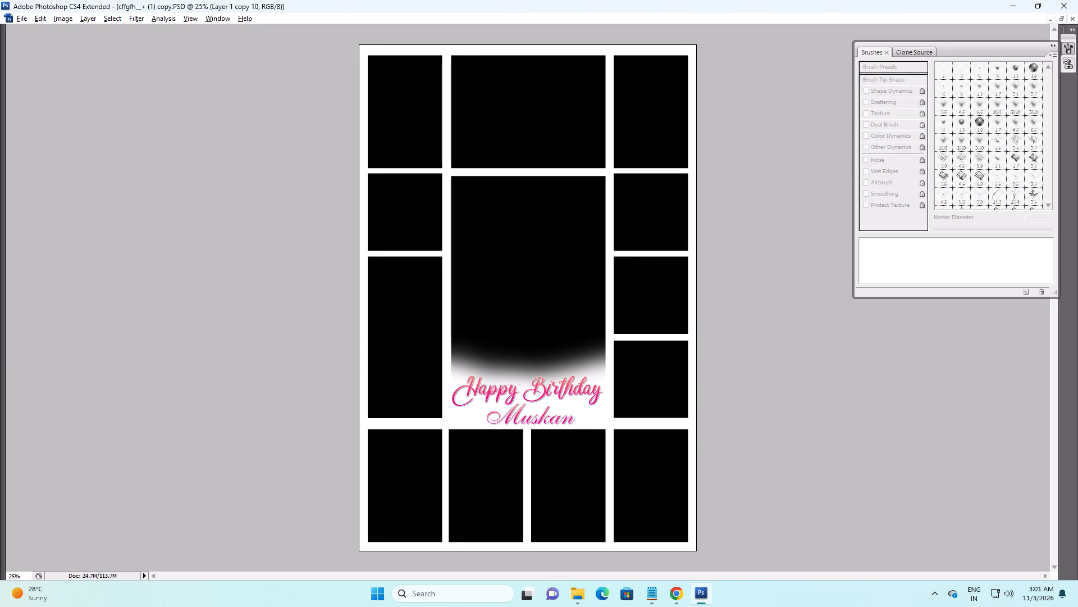
click(669, 310)
key(Delete)
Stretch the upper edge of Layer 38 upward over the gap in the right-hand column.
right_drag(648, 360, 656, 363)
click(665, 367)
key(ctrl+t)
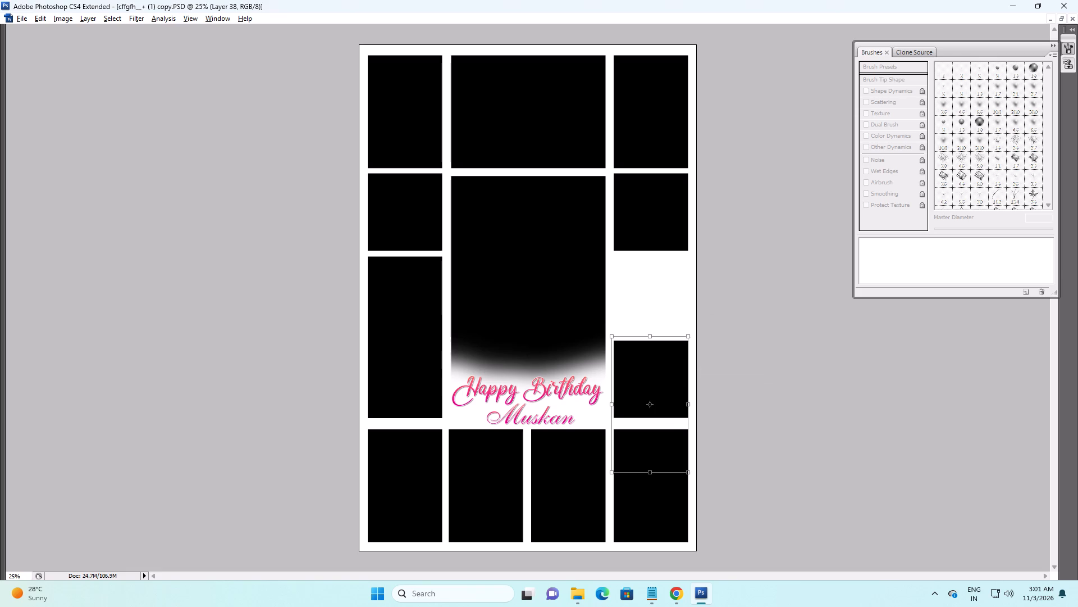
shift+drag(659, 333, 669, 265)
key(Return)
Delete Layer 38 over the fourth black frame in the right-hand column.
key(F5)
right_drag(665, 368, 664, 367)
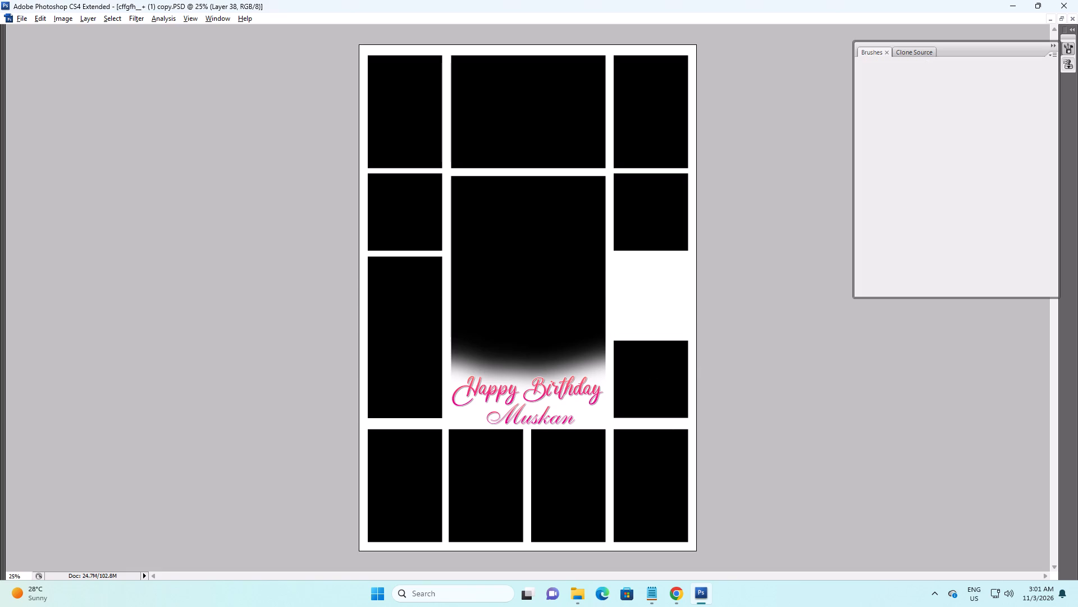
right_drag(664, 367, 673, 373)
click(682, 379)
key(F5)
right_drag(662, 361, 666, 368)
click(671, 372)
key(Delete)
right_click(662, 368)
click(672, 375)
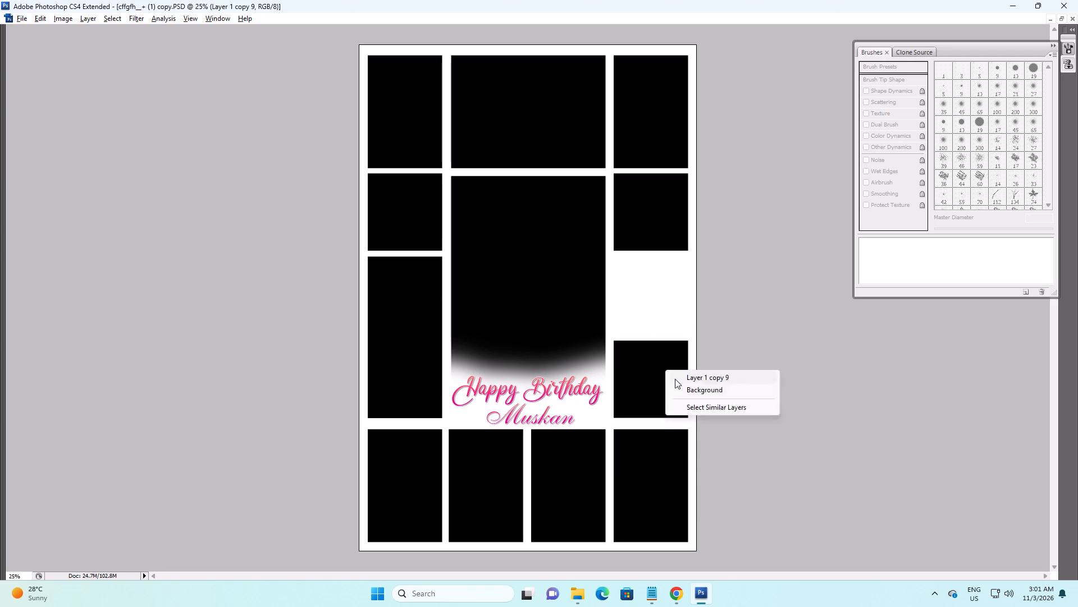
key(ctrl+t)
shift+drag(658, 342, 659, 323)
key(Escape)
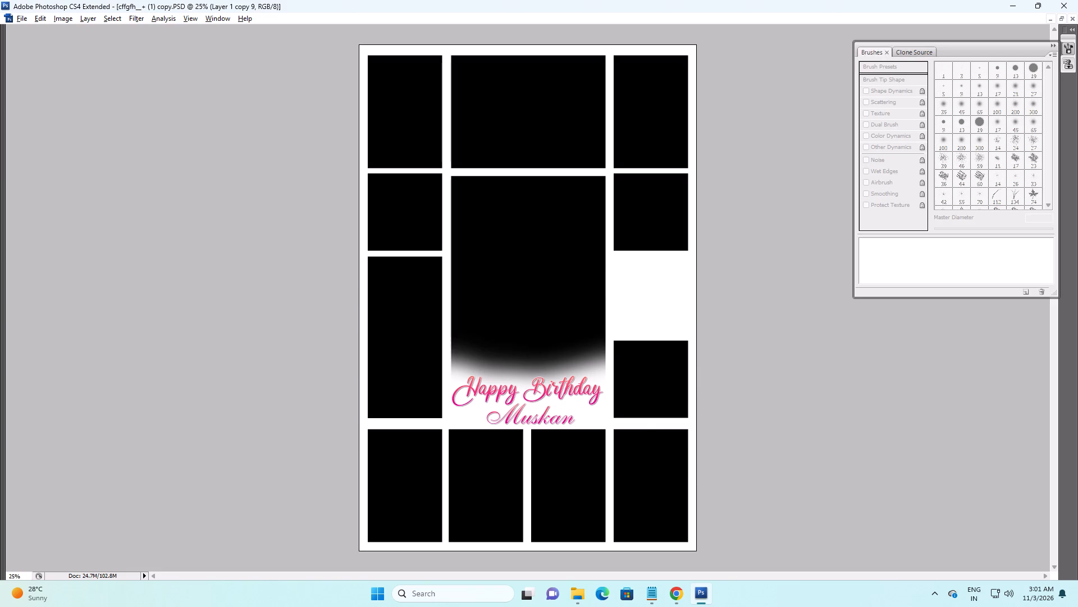
Stretch the upper edge of Layer 1 copy 9 upward to fill the gap in the right-hand column.
right_drag(655, 357, 663, 363)
click(673, 368)
key(ctrl+t)
shift+click(664, 341)
shift+drag(663, 338, 671, 249)
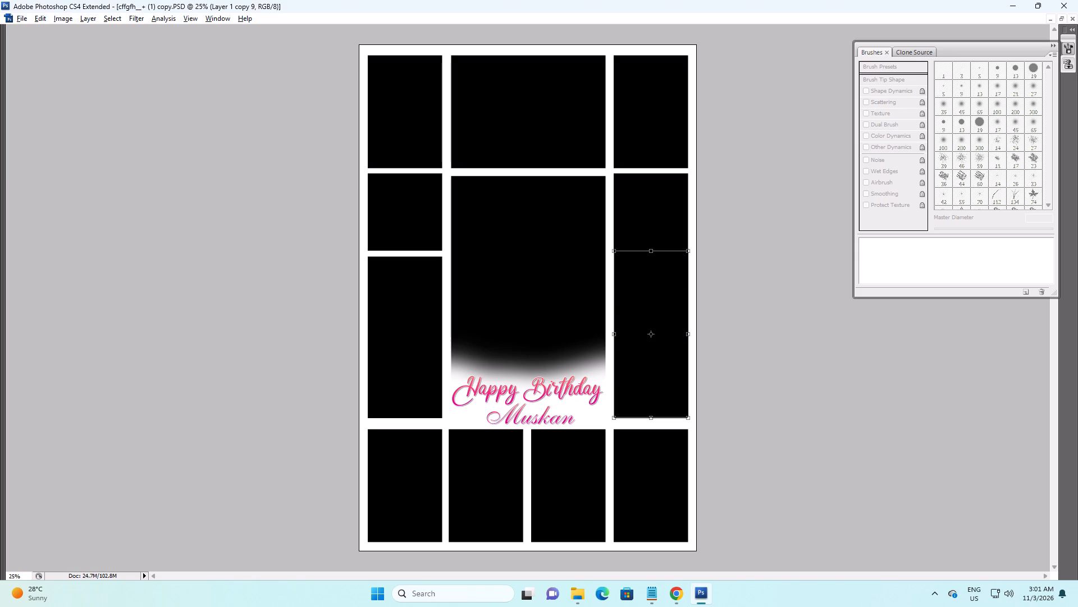
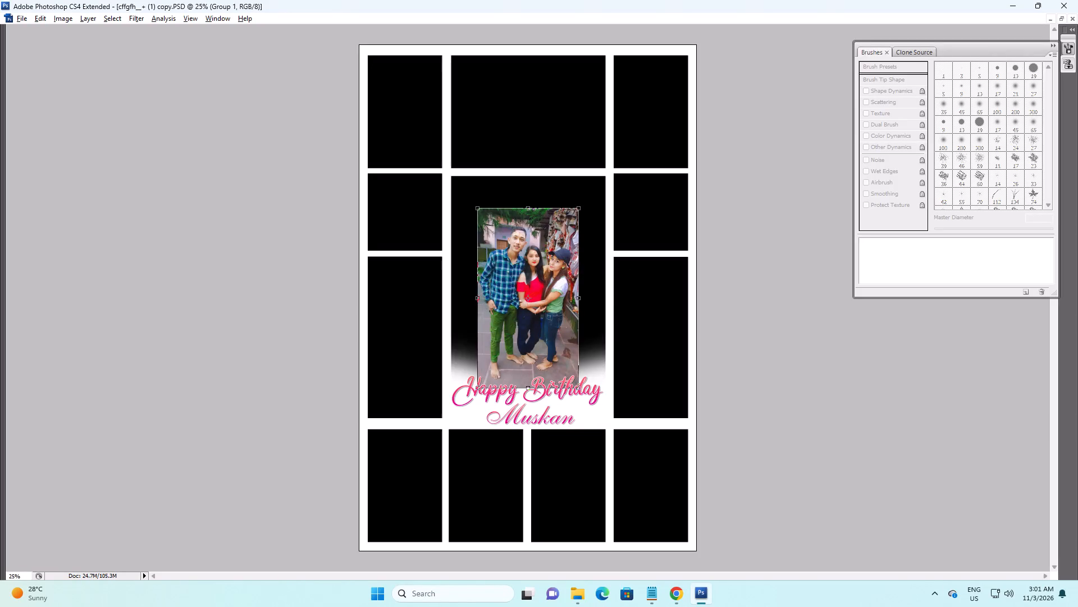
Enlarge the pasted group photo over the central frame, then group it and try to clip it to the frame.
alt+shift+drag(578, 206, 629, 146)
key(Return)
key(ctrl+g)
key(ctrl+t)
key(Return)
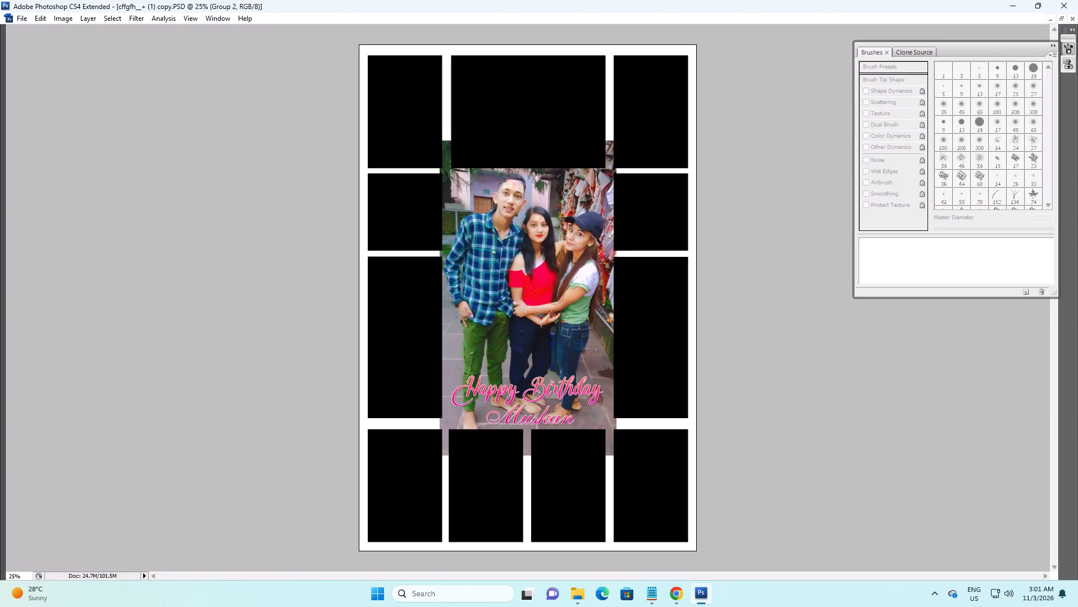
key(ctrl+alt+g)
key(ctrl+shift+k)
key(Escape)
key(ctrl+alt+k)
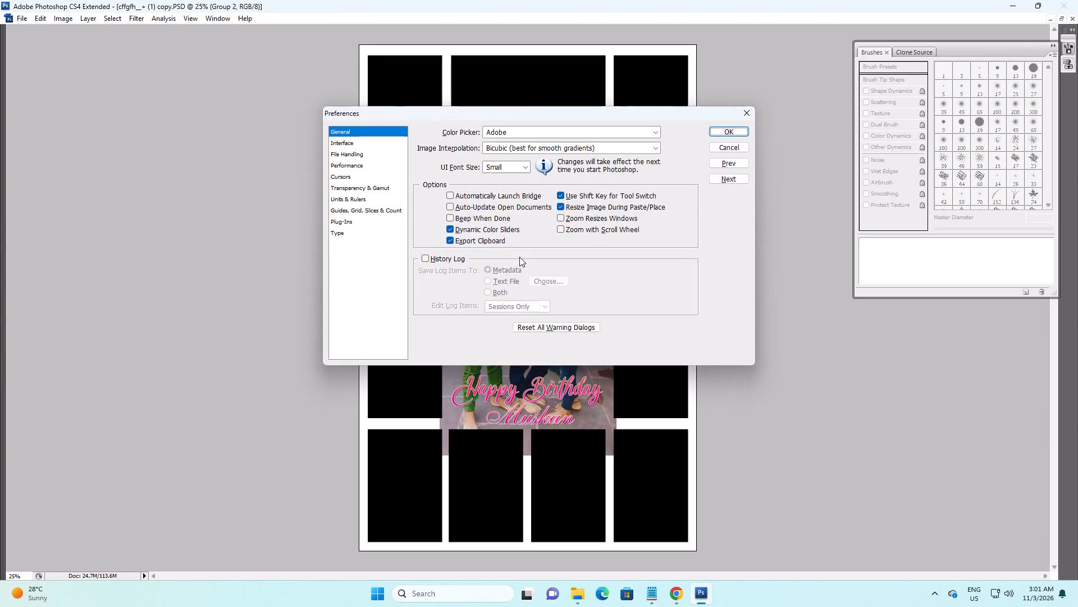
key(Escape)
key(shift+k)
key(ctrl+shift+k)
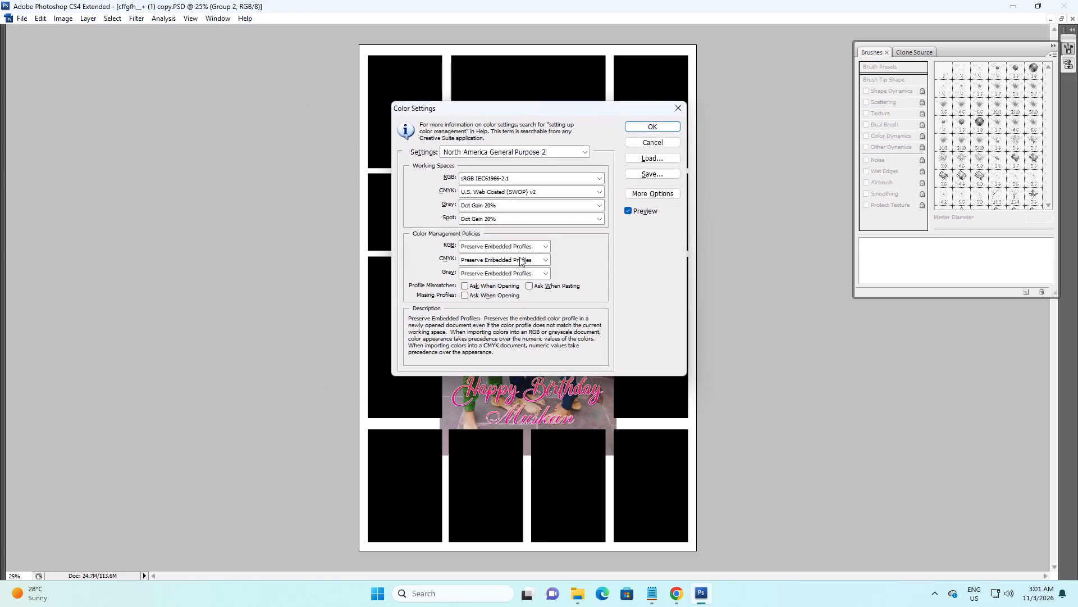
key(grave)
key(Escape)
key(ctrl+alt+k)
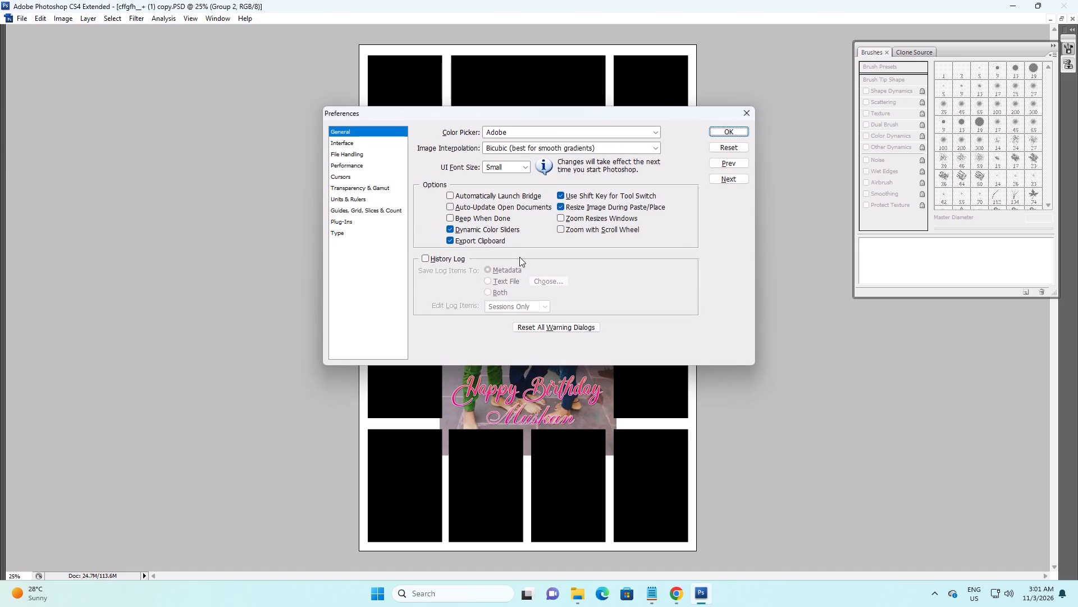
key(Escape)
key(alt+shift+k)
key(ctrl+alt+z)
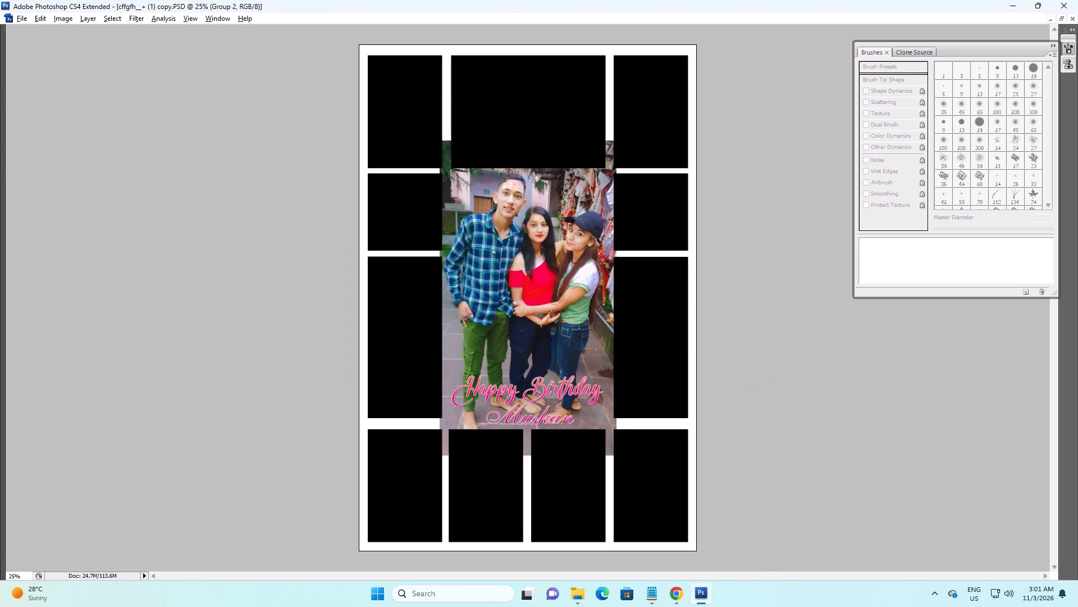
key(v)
Assign Ctrl+G as the keyboard shortcut for the Layer command Create/Release Clipping Mask and save the change.
key(ctrl+alt+shift+k)
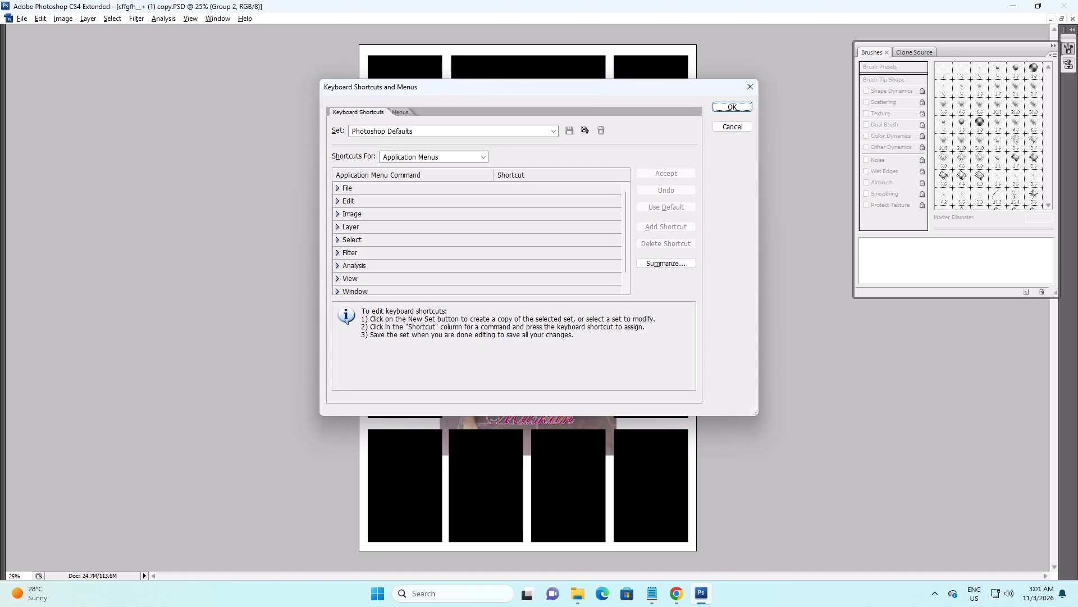
click(336, 227)
scroll(403, 261, down, 3)
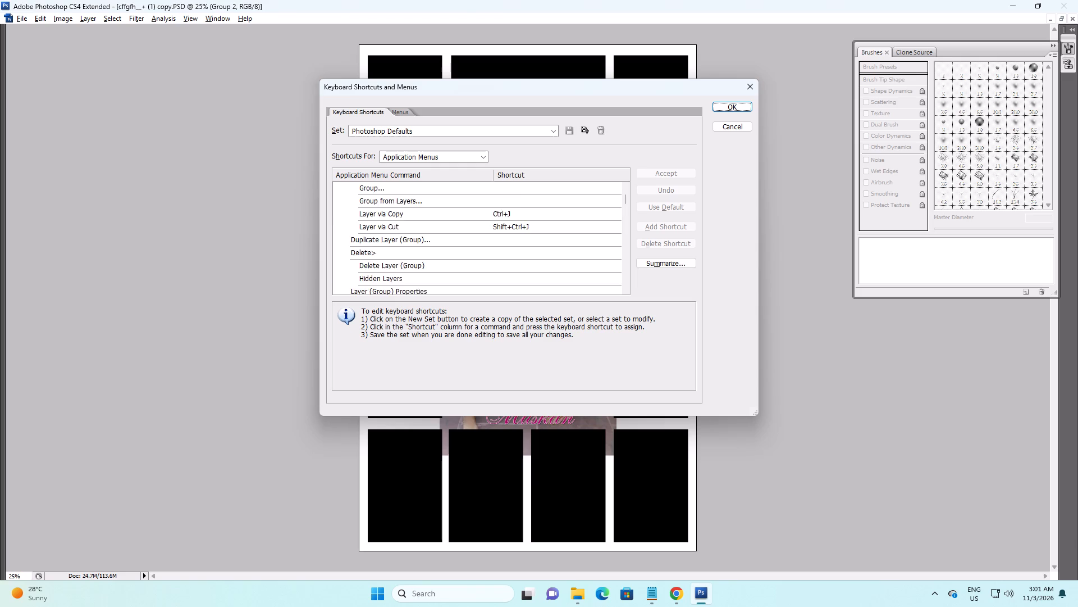
scroll(456, 281, down, 20)
scroll(456, 281, down, 20)
scroll(456, 281, down, 20)
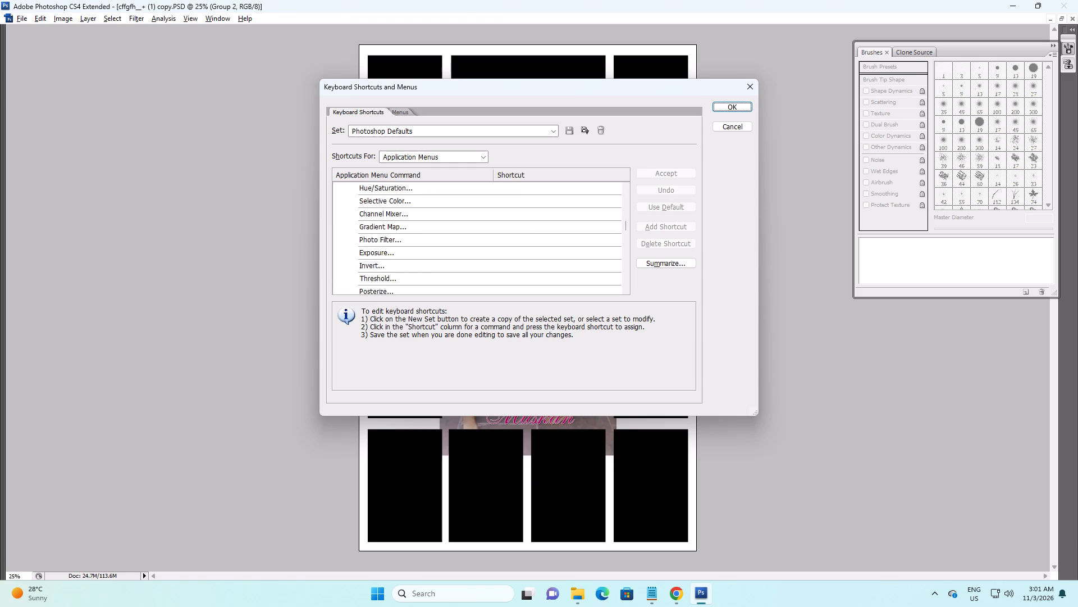
scroll(476, 274, down, 20)
scroll(476, 274, down, 11)
scroll(476, 274, up, 5)
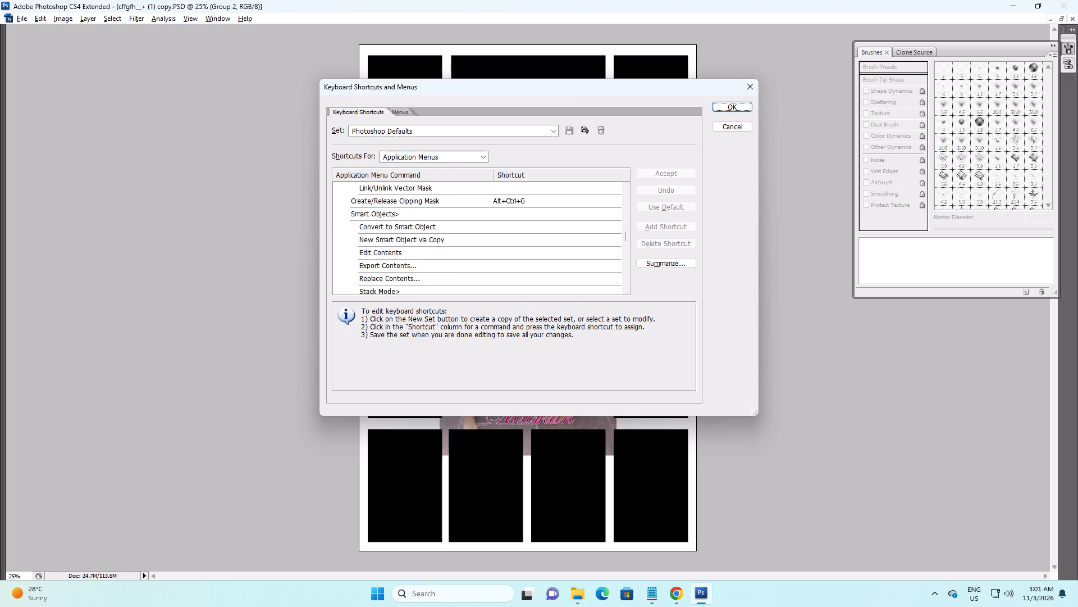
click(515, 212)
key(ctrl+g)
key(Return)
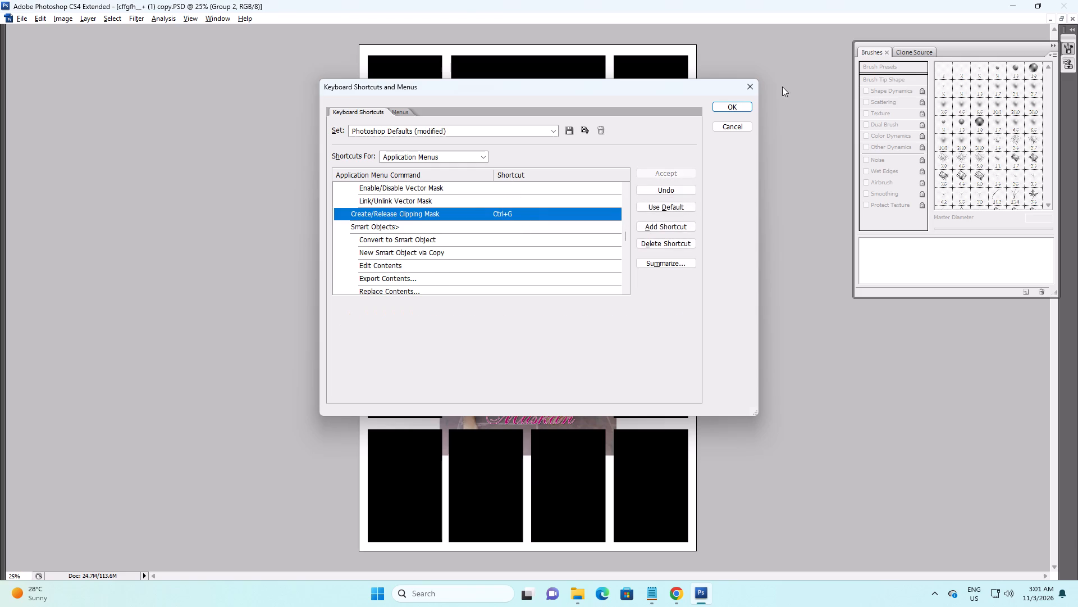
click(724, 108)
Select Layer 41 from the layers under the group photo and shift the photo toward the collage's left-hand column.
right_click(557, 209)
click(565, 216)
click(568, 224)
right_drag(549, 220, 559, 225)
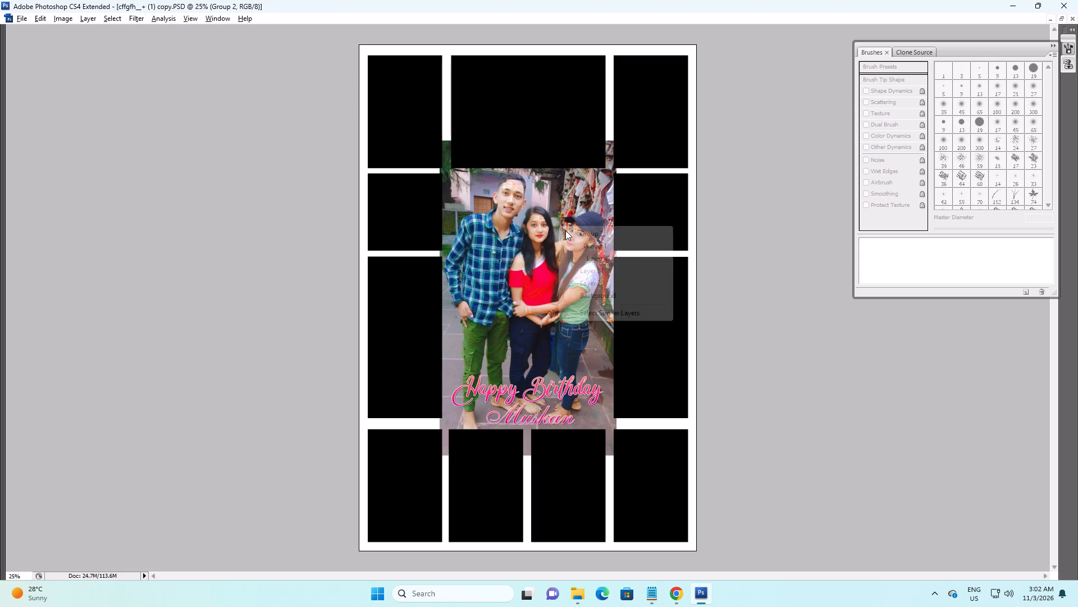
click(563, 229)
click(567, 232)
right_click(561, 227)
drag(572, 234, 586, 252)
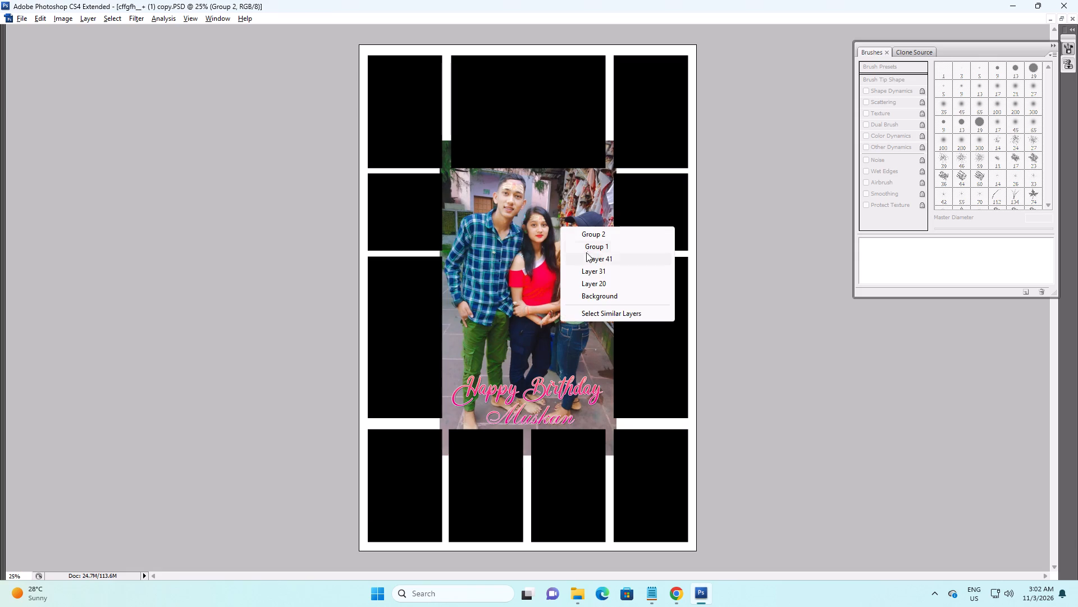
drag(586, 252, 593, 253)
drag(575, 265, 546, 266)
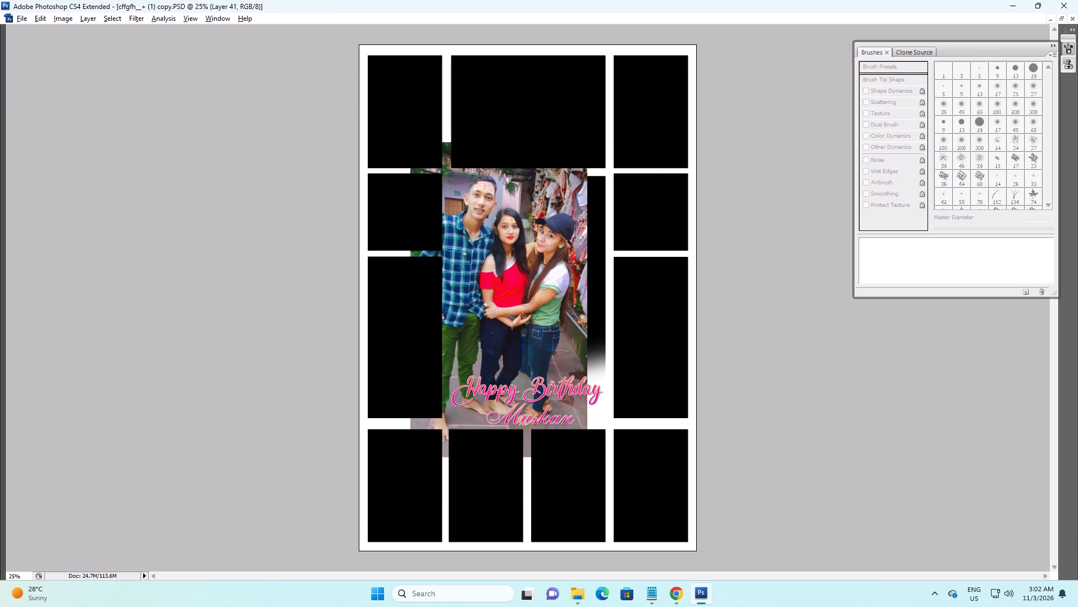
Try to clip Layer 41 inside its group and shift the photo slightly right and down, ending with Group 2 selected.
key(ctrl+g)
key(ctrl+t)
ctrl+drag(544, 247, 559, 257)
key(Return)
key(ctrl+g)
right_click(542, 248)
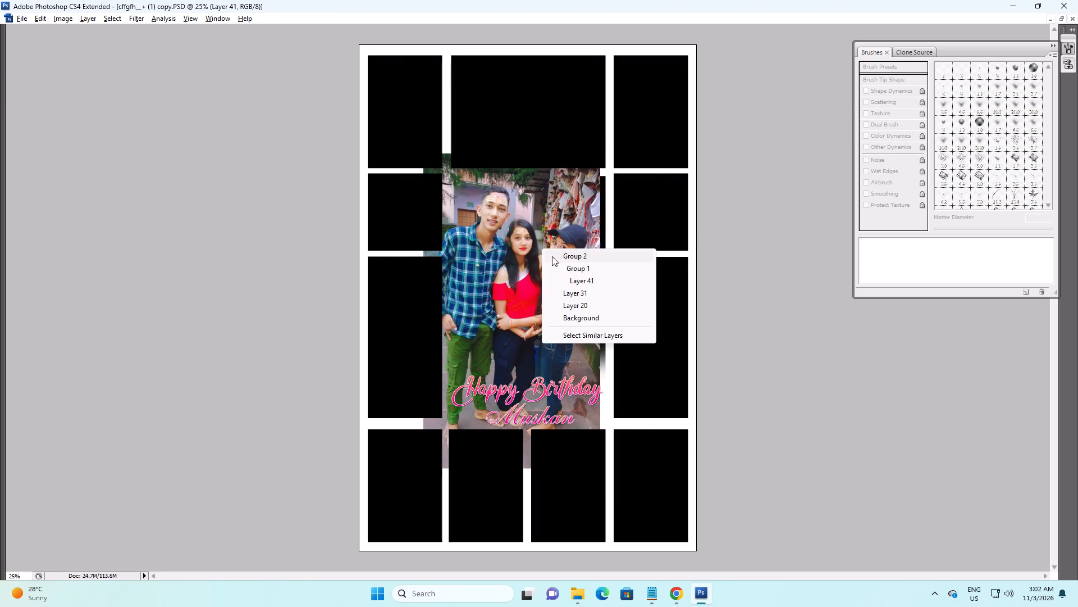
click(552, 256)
Show the hidden panels and set the Move tool's auto-select target to Layer.
key(Tab)
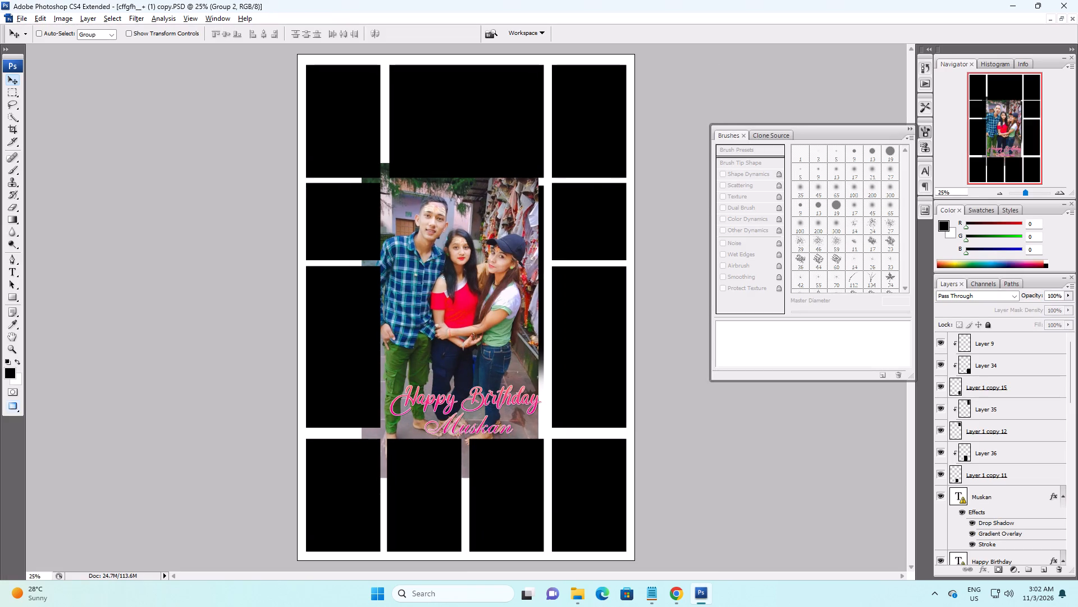
click(99, 39)
click(95, 52)
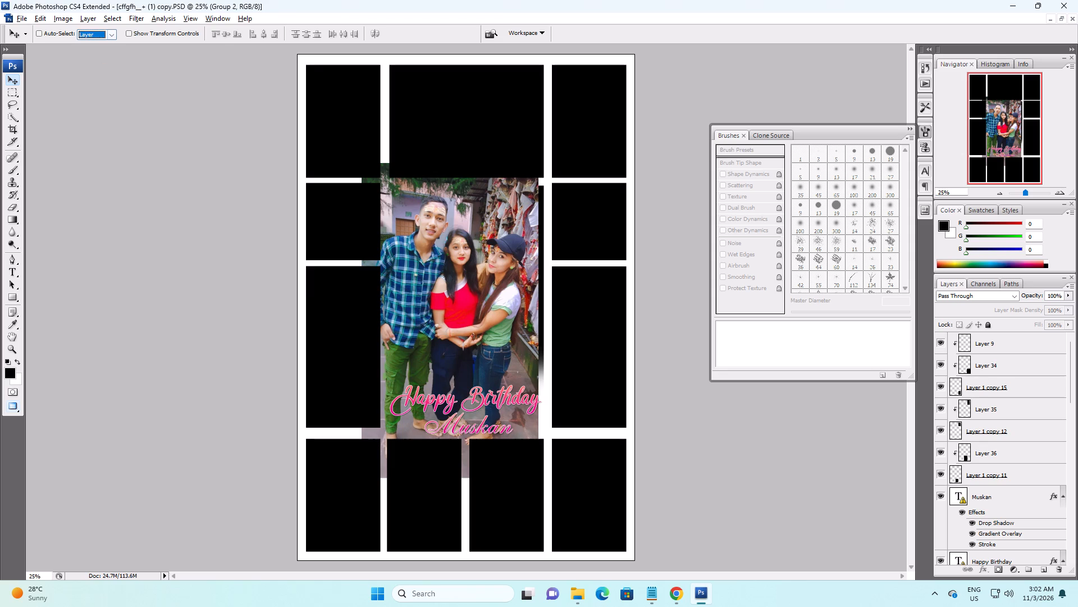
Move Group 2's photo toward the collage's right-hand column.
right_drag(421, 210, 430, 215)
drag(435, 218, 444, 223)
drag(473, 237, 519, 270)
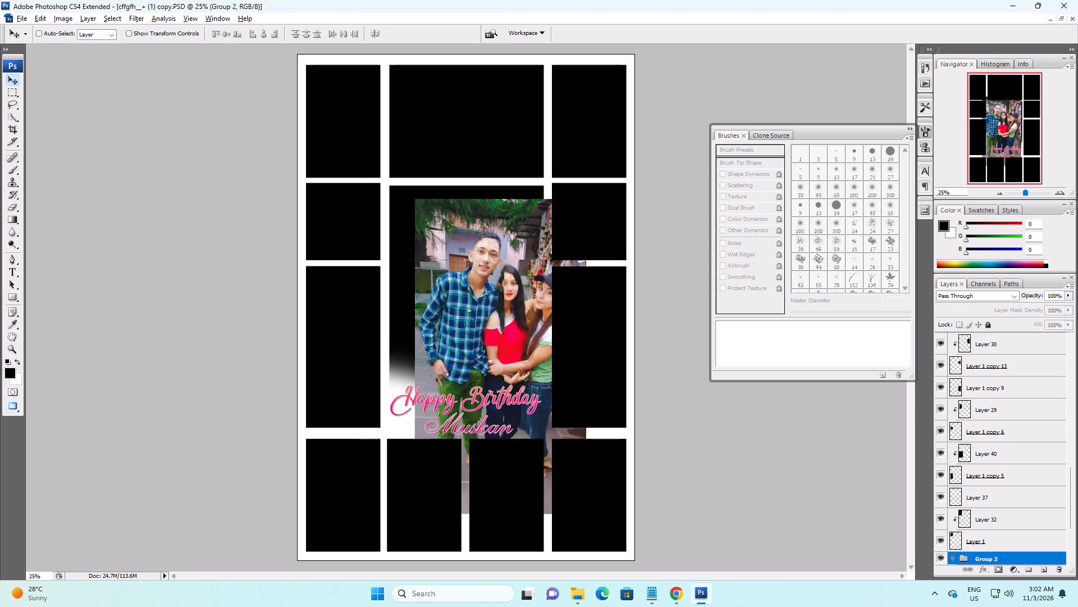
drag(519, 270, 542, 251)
Delete Group 2 together with the nested Group 1 and Layer 41.
scroll(943, 540, down, 4)
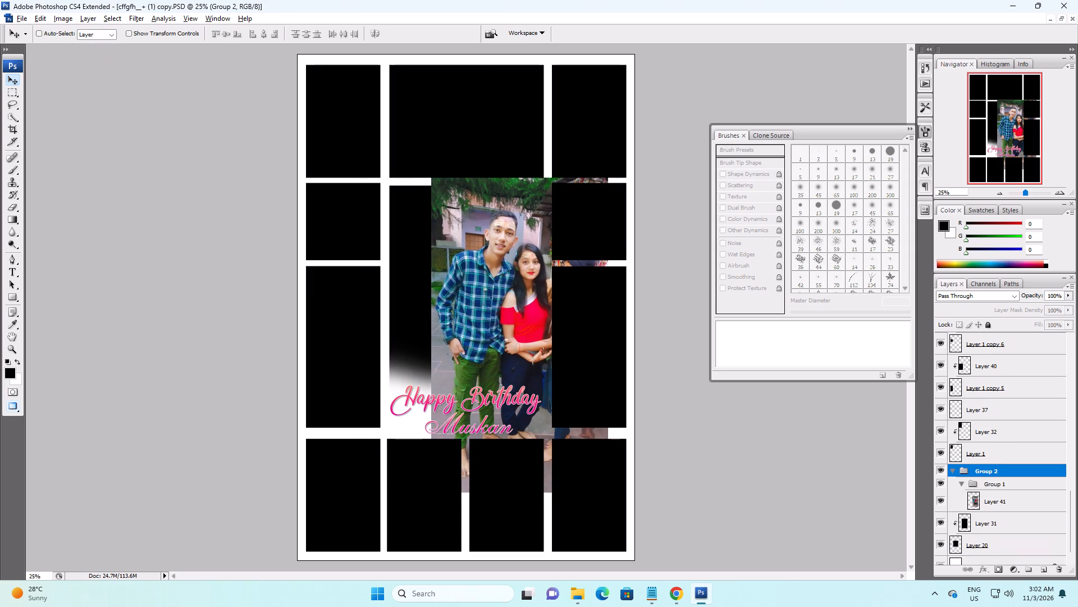
drag(963, 473, 1061, 570)
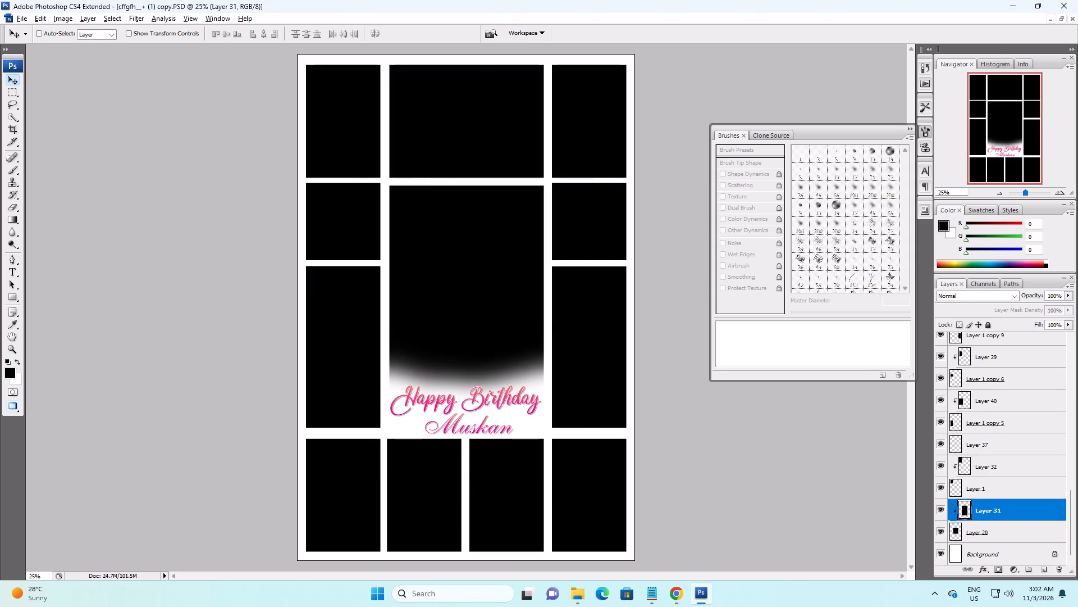
Paste the group photo directly above Layer 31 and clip it to the collage's central frame.
right_drag(458, 261, 468, 267)
drag(477, 271, 482, 274)
key(ctrl+v)
key(v)
key(ctrl+g)
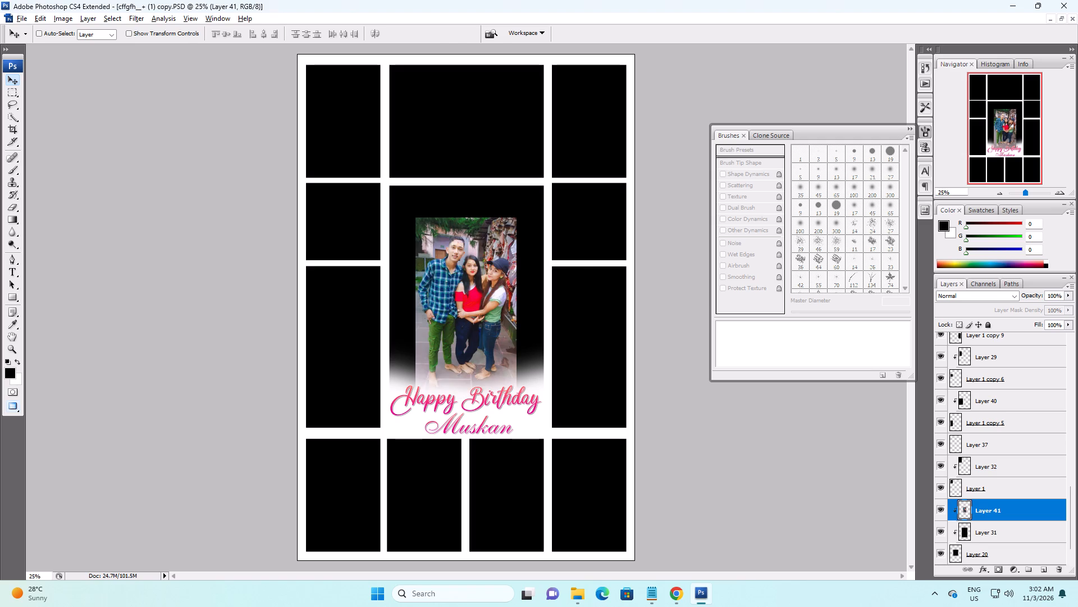
Scale the clipped group photo to about 172.7% and nudge it right and down to fit the central frame.
key(ctrl+t)
alt+shift+drag(517, 220, 576, 167)
drag(515, 203, 516, 217)
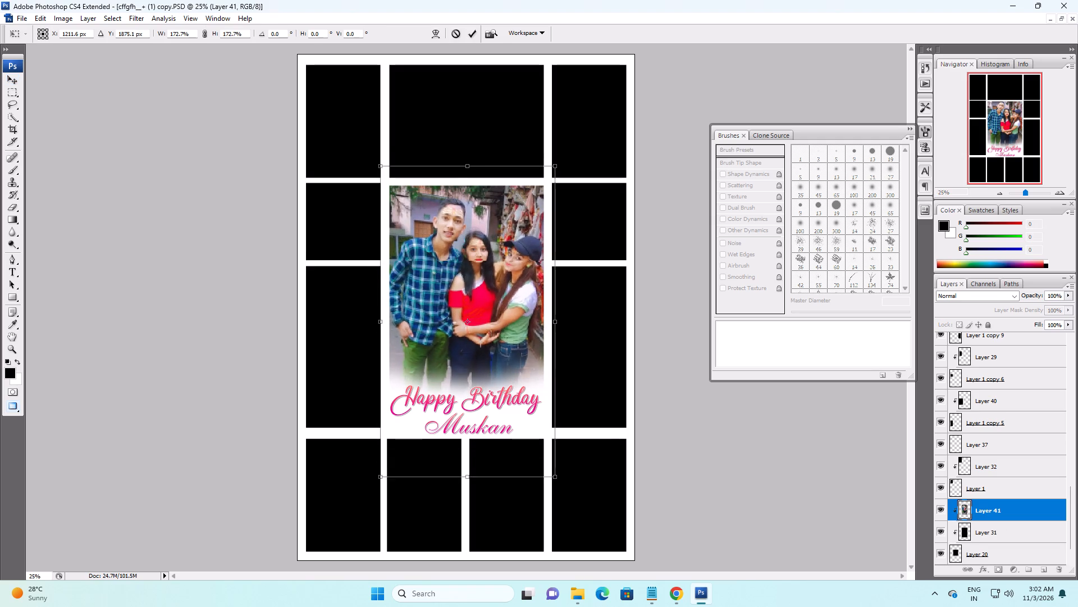
drag(516, 217, 516, 219)
key(Return)
key(shift+Right)
key(shift+Right)
key(shift+Right)
key(shift+Left)
key(shift+Down)
key(shift+Down)
key(shift+Down)
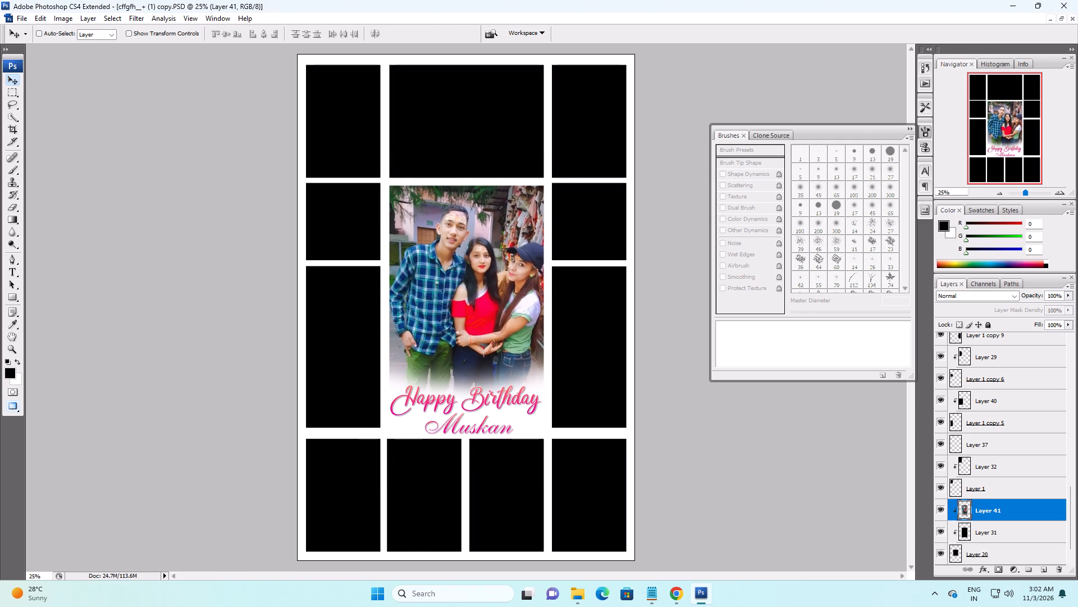
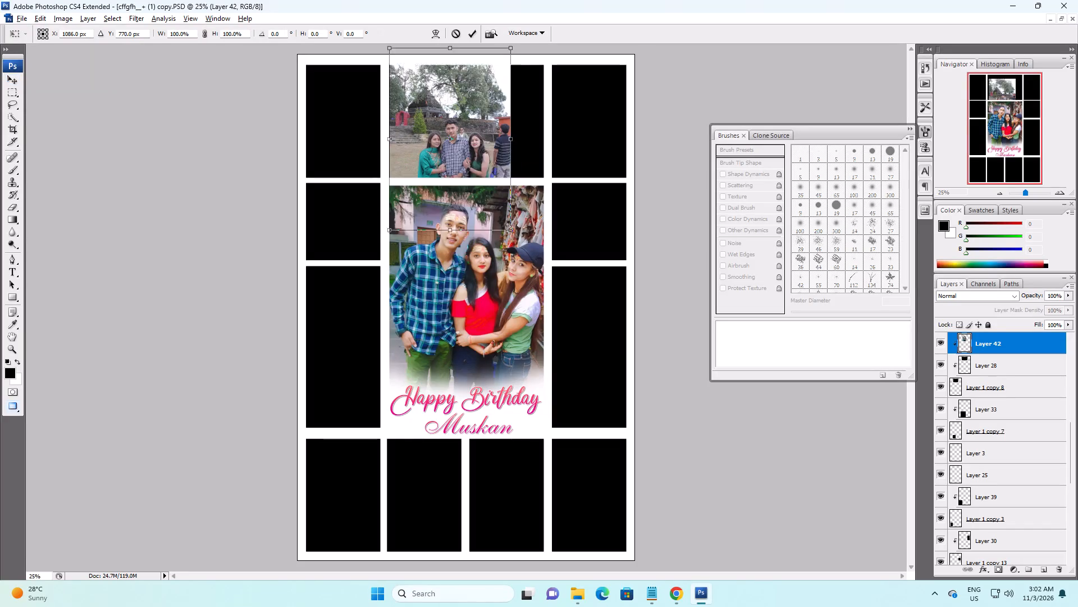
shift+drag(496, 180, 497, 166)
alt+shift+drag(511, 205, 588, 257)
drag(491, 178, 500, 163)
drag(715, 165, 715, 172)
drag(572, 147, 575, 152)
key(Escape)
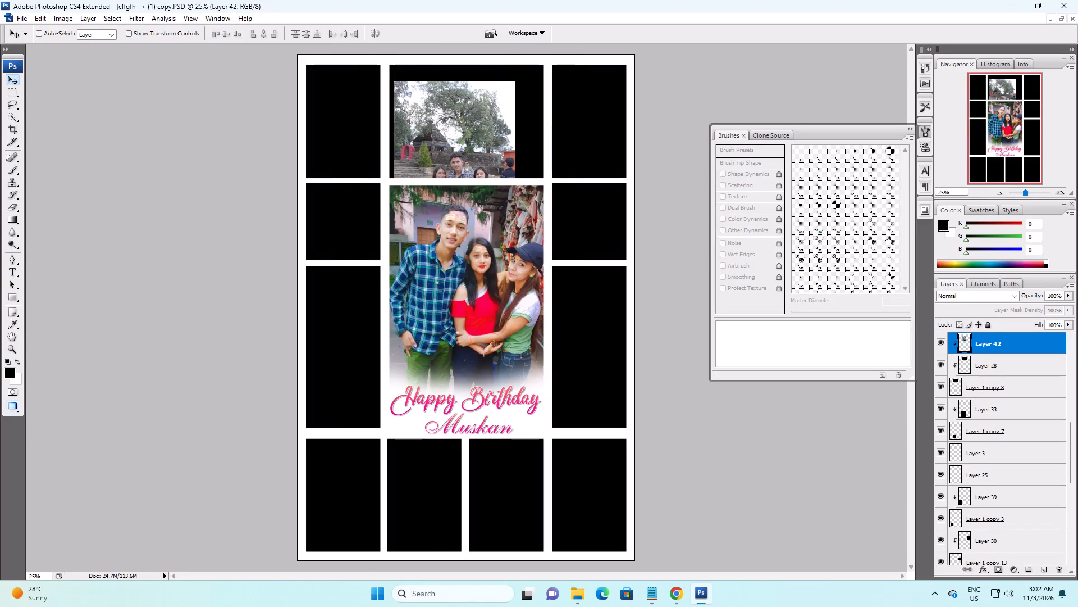
Enlarge the Layer 42 group photo to just over 180%, rotate it about 3° clockwise, and position it to fill the collage's top central frame.
key(ctrl+t)
alt+shift+drag(514, 261, 572, 328)
alt+drag(522, 277, 527, 207)
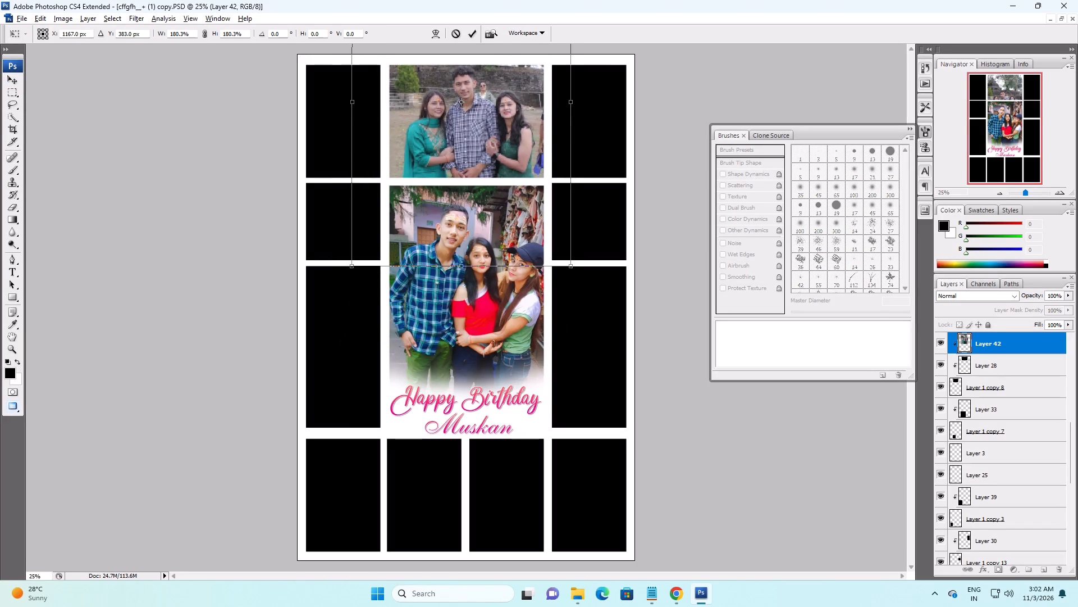
alt+drag(527, 207, 527, 208)
drag(618, 170, 622, 183)
alt+shift+click(558, 266)
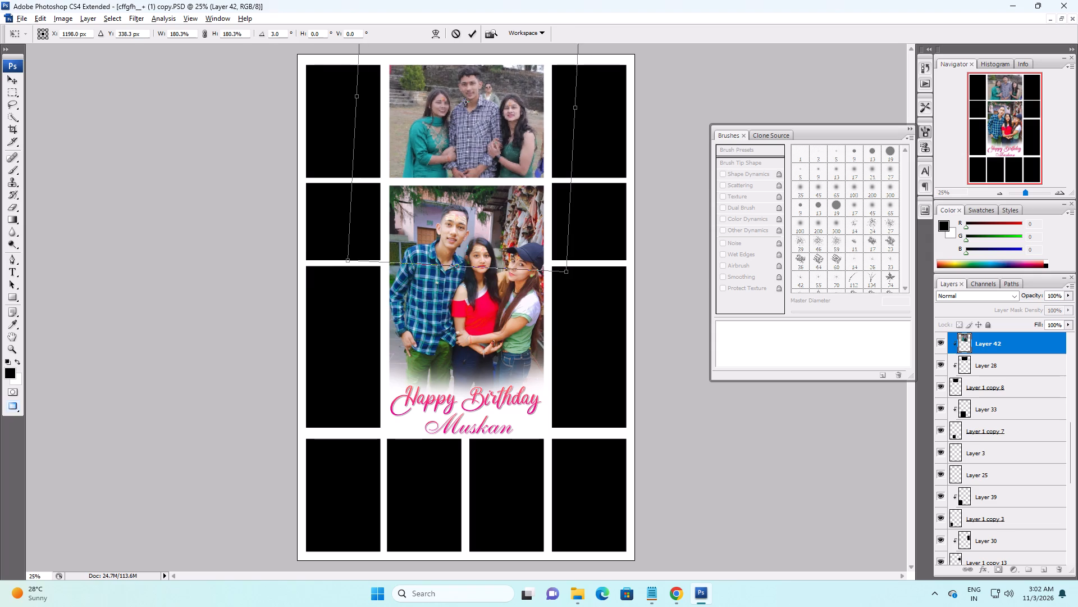
alt+shift+drag(567, 272, 583, 282)
drag(536, 212, 531, 219)
key(Return)
key(shift+Up)
key(shift+Up)
key(shift+Up)
key(shift+F3)
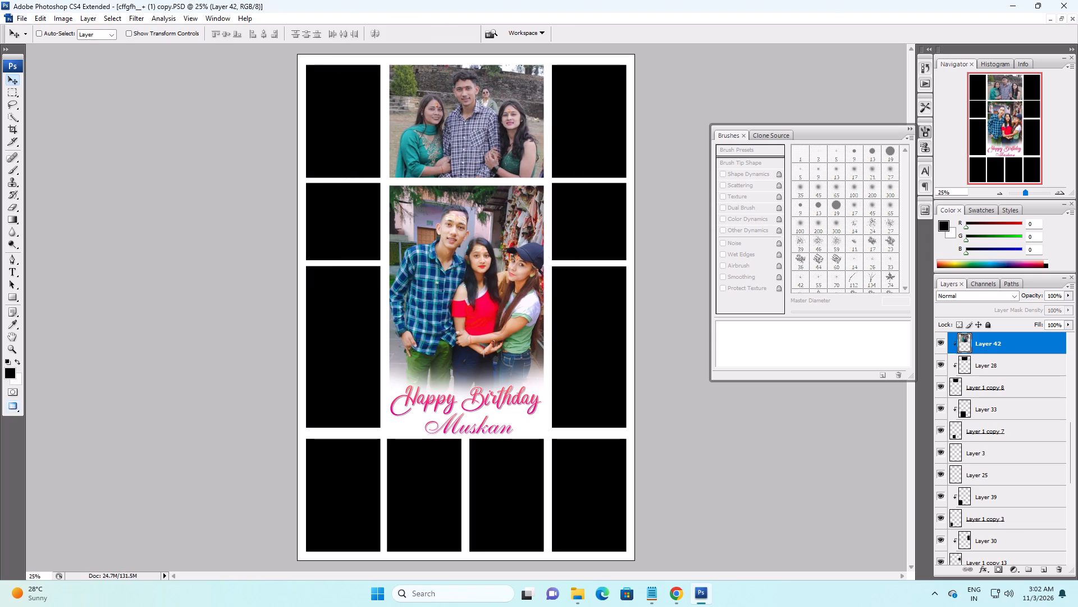
Select Layer 32, the clipped layer in the collage's top-left frame.
key(v)
right_drag(346, 134, 357, 139)
click(359, 141)
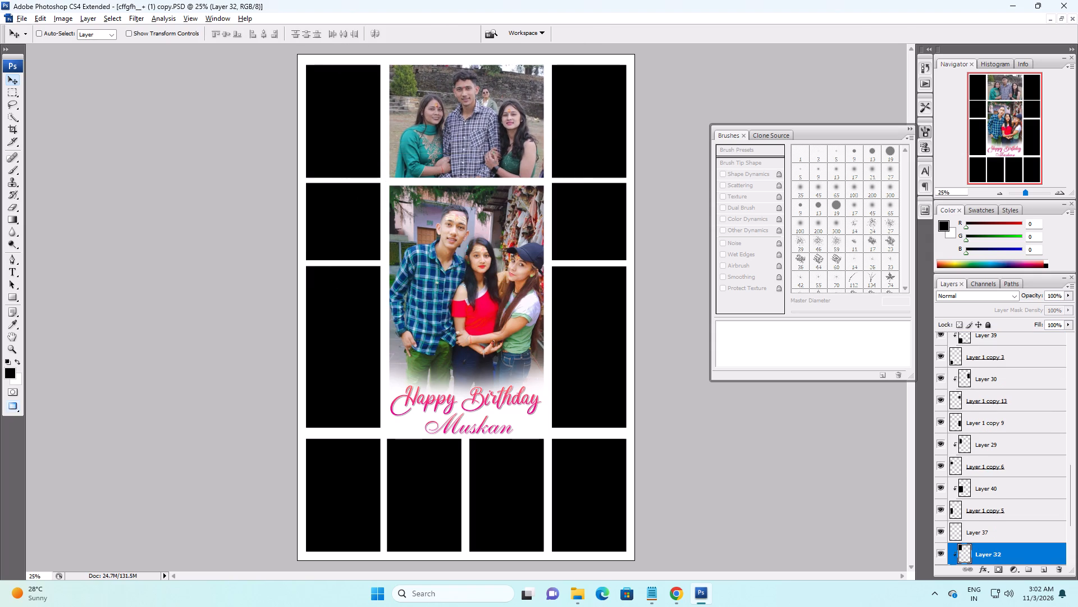
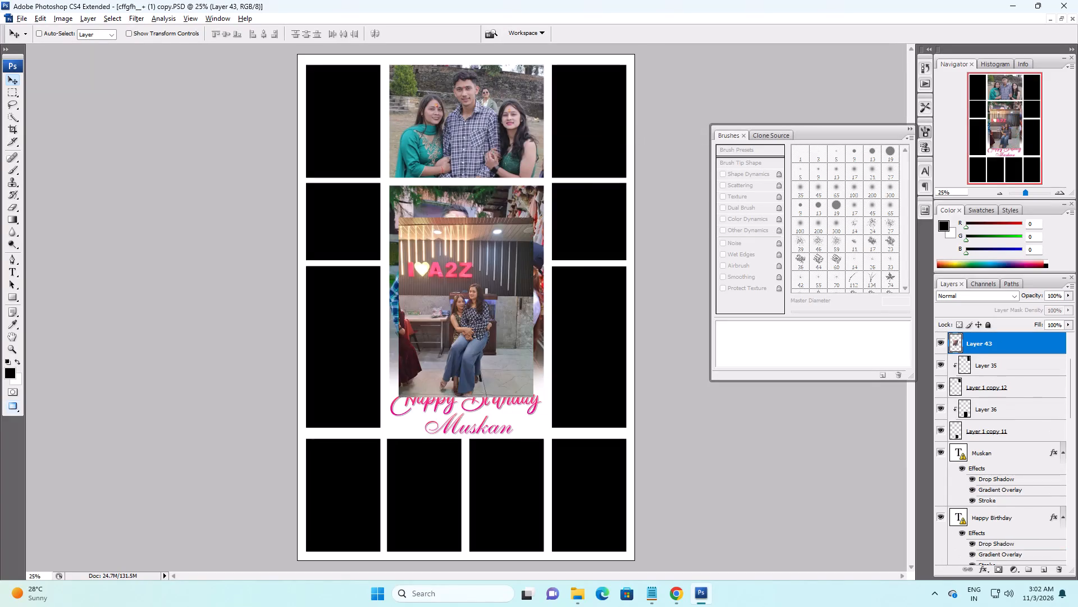
Move the Layer 43 photo of two women over the collage's top-right frame, clip it to that frame, and open it for Free Transform.
drag(415, 334, 555, 143)
key(ctrl+g)
key(ctrl+t)
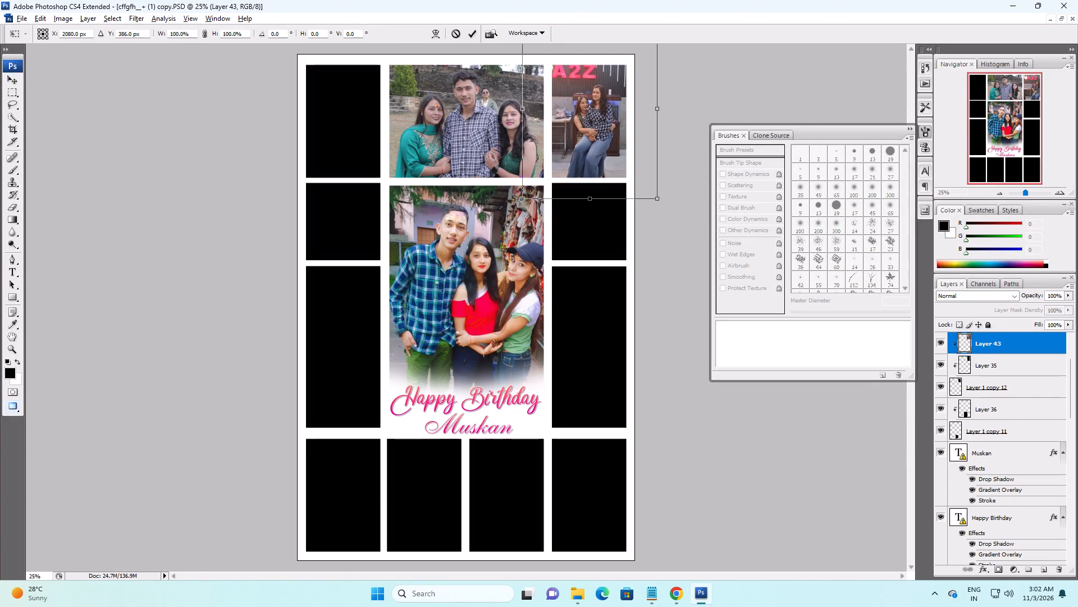
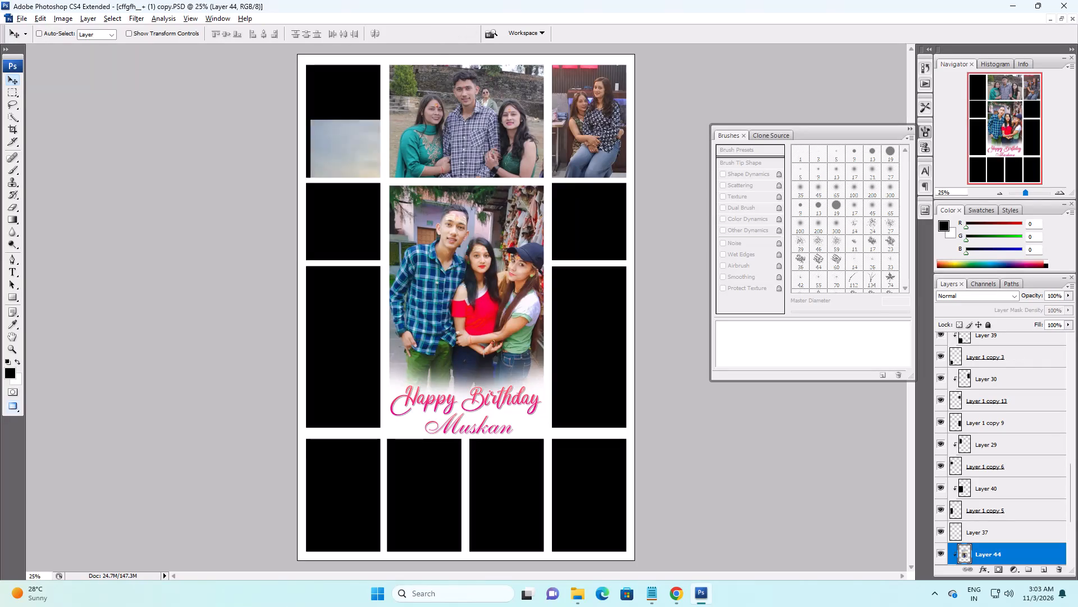
Move the Layer 44 photo of two women into the collage's top-left frame, clipped to it, and scale it down to fit both figures.
drag(418, 237, 398, 162)
key(ctrl+t)
ctrl+drag(394, 185, 388, 168)
key(Return)
key(F2)
drag(392, 173, 377, 164)
key(ctrl+t)
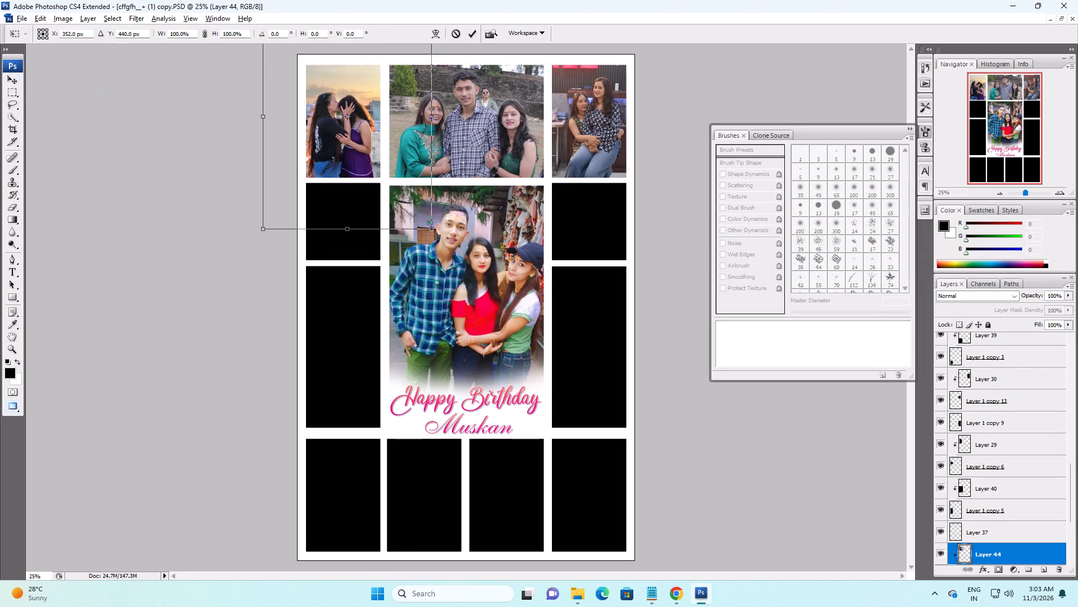
alt+shift+drag(428, 230, 408, 207)
drag(385, 177, 390, 175)
key(Return)
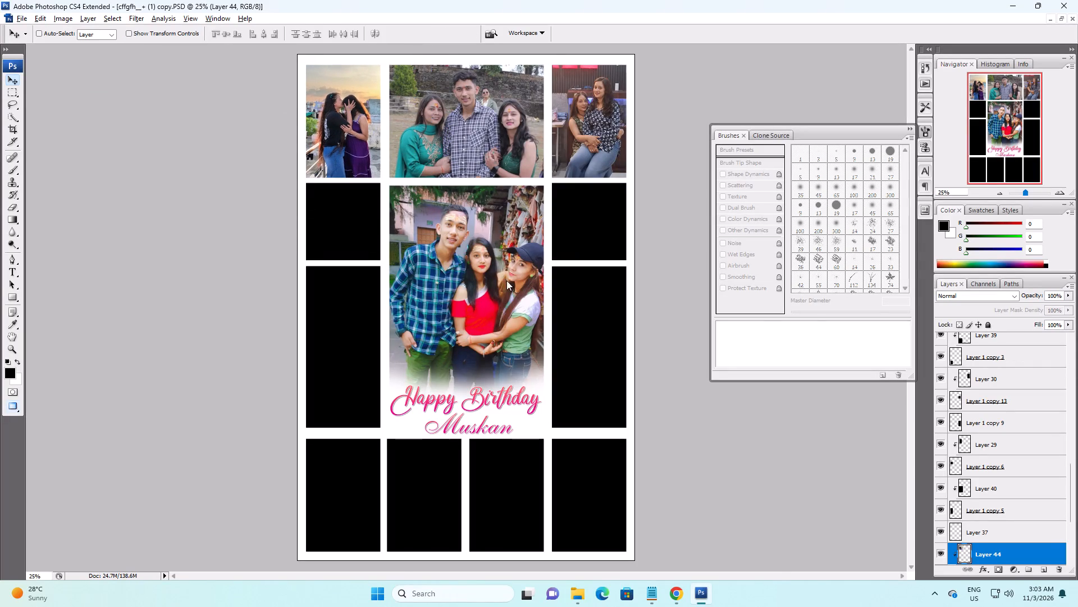
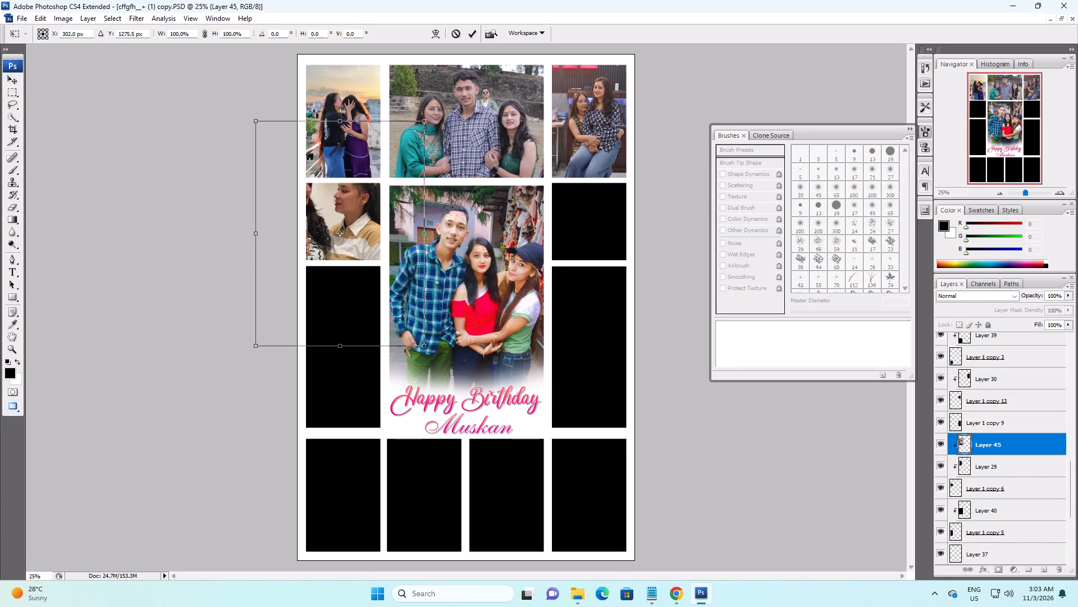
Clip the Layer 45 photo of two women to the left-column frame below the top one, scale it to about 46.6%, and position both figures inside.
key(Return)
key(F2)
key(ctrl+t)
alt+shift+drag(428, 117, 428, 118)
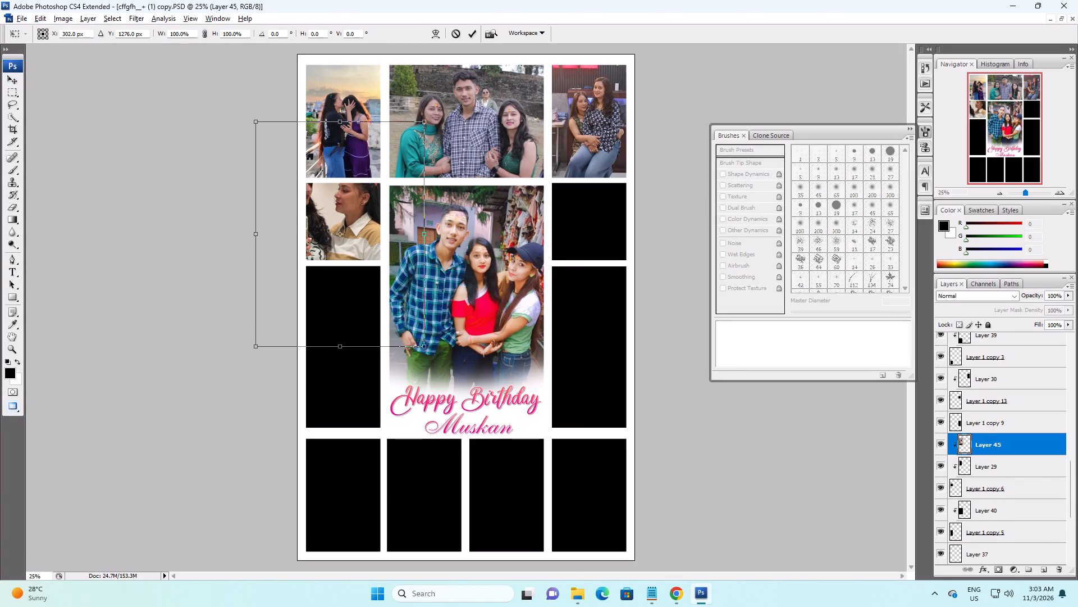
alt+shift+drag(428, 118, 387, 180)
drag(362, 210, 366, 200)
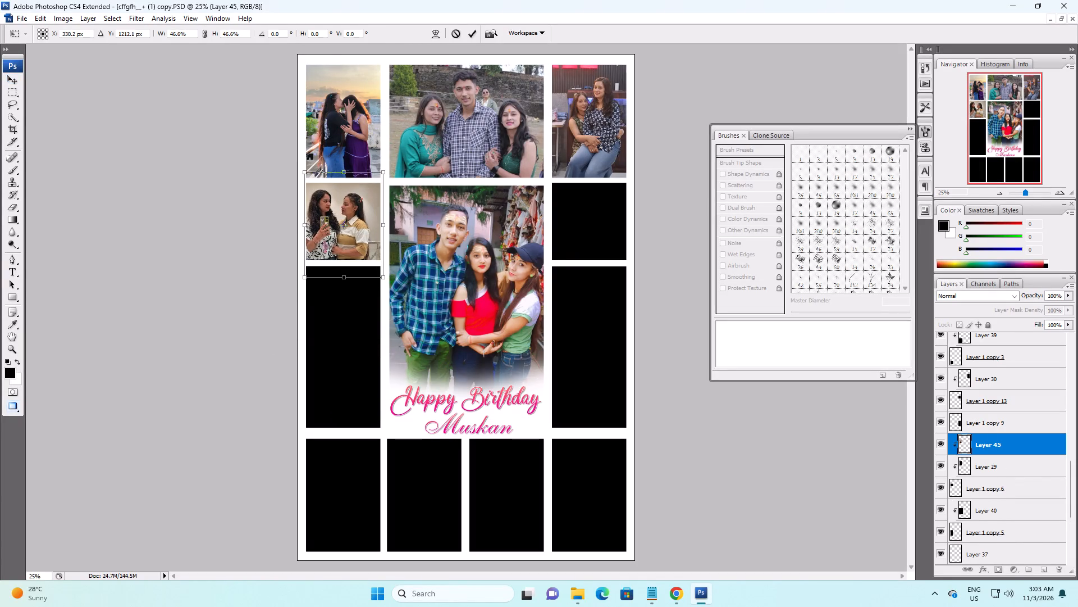
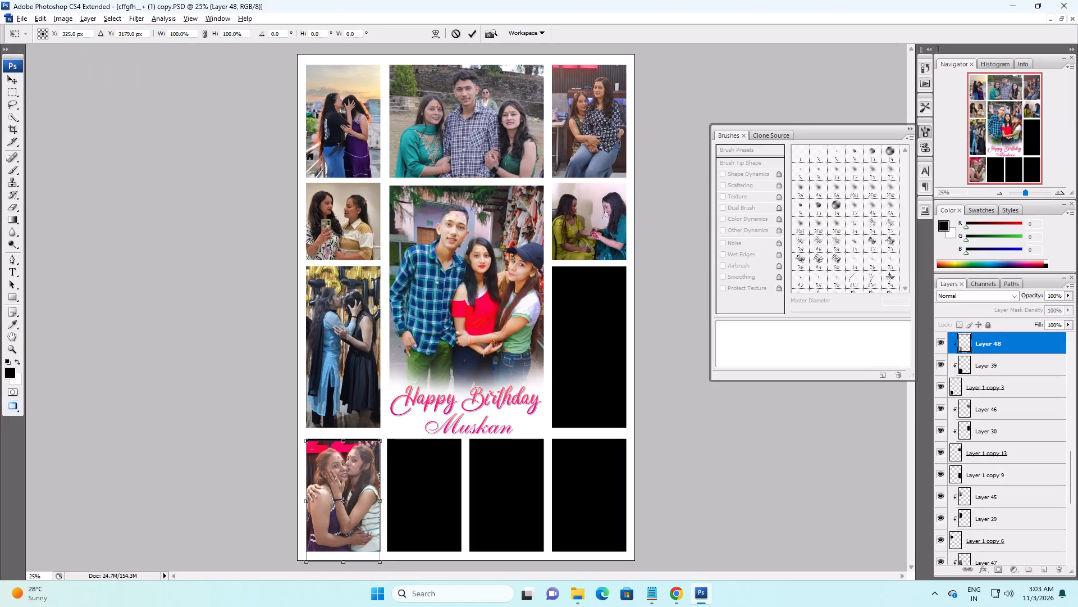
Finish transforming the Layer 48 photo of two women and nudge it slightly upward inside the collage's bottom-left frame.
key(Return)
key(v)
key(shift+Up)
key(Up)
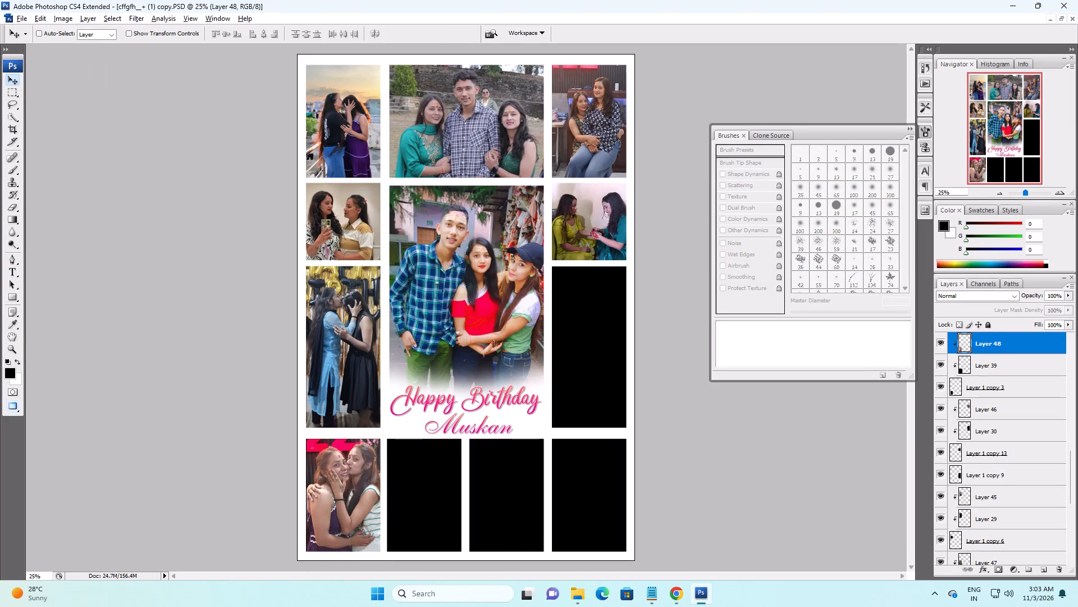
Select the layer of the empty black frame second from the left in the collage's bottom row.
key(v)
right_drag(453, 481, 443, 477)
right_drag(435, 474, 446, 479)
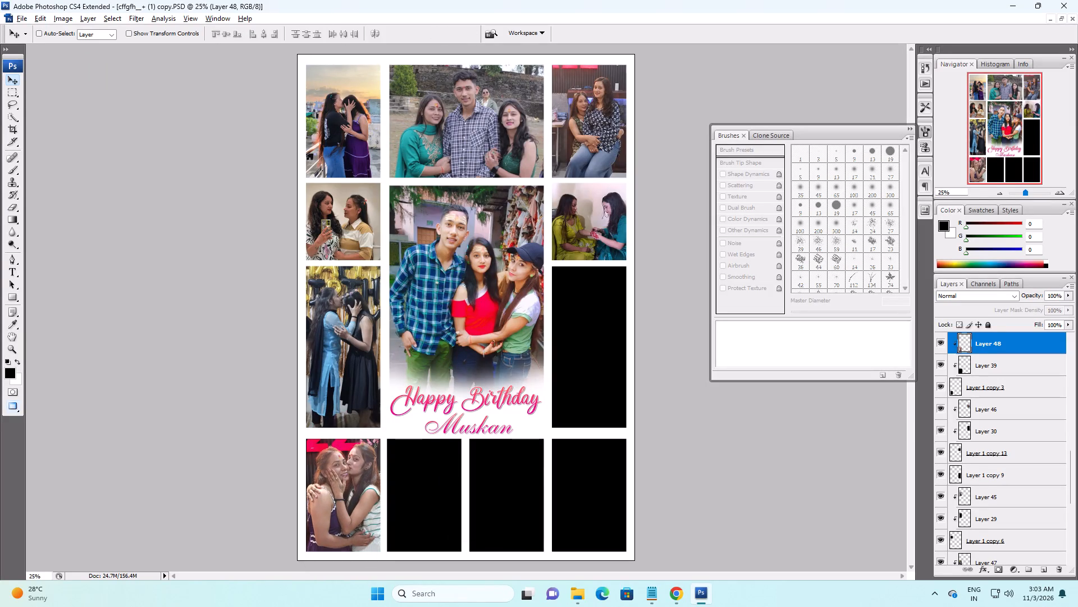
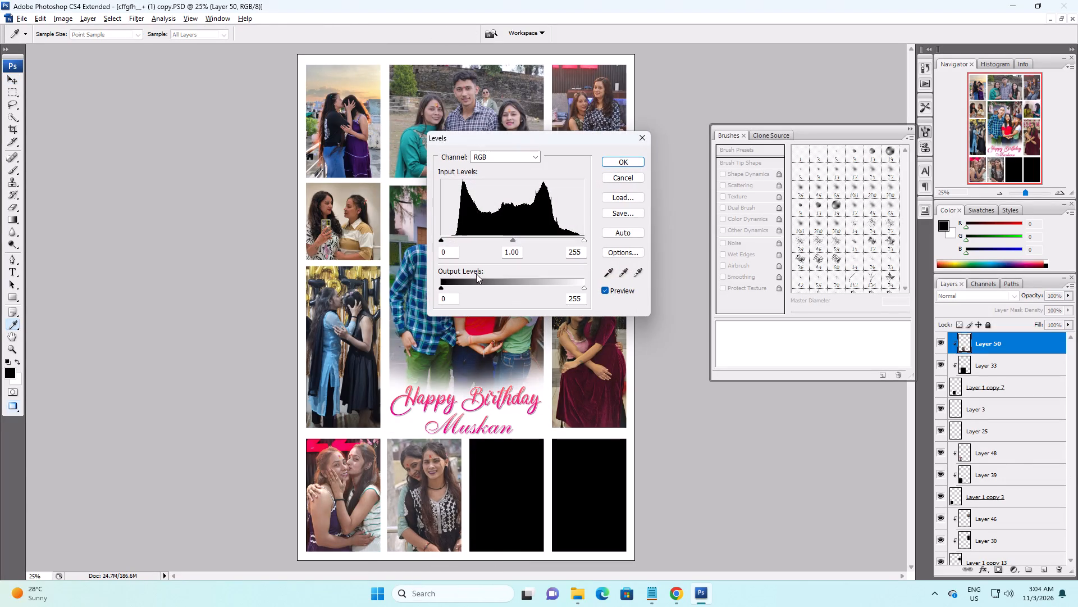
Adjust Levels on the Layer 50 photo in the bottom row's second frame, with shadow input 15 and highlight input 222.
scroll(476, 274, up, 13)
click(455, 252)
scroll(455, 252, up, 15)
key(Tab)
key(Tab)
scroll(455, 252, down, 20)
scroll(455, 252, down, 13)
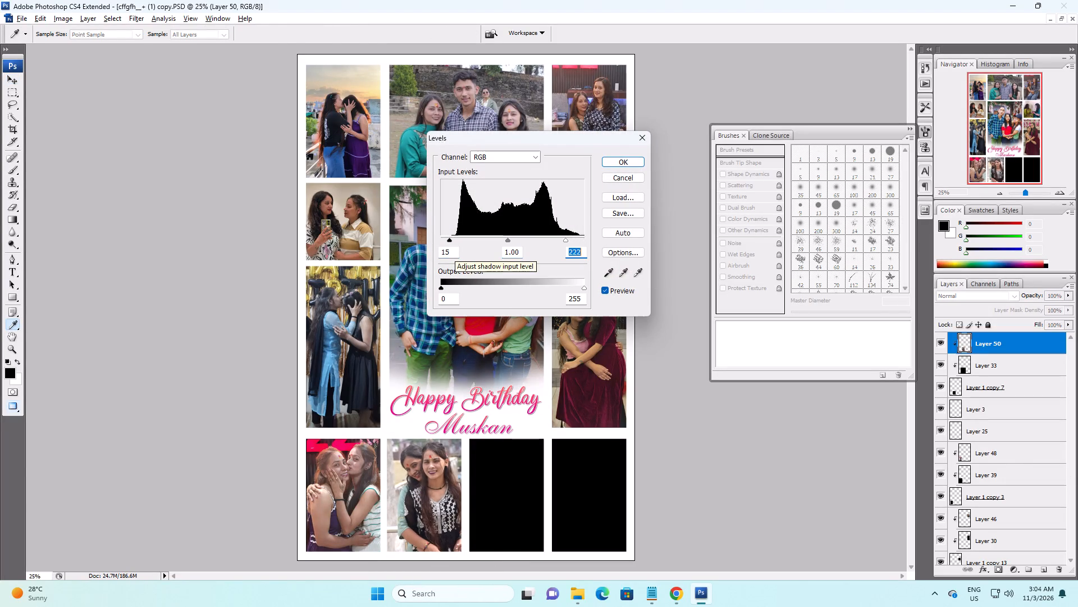
key(Return)
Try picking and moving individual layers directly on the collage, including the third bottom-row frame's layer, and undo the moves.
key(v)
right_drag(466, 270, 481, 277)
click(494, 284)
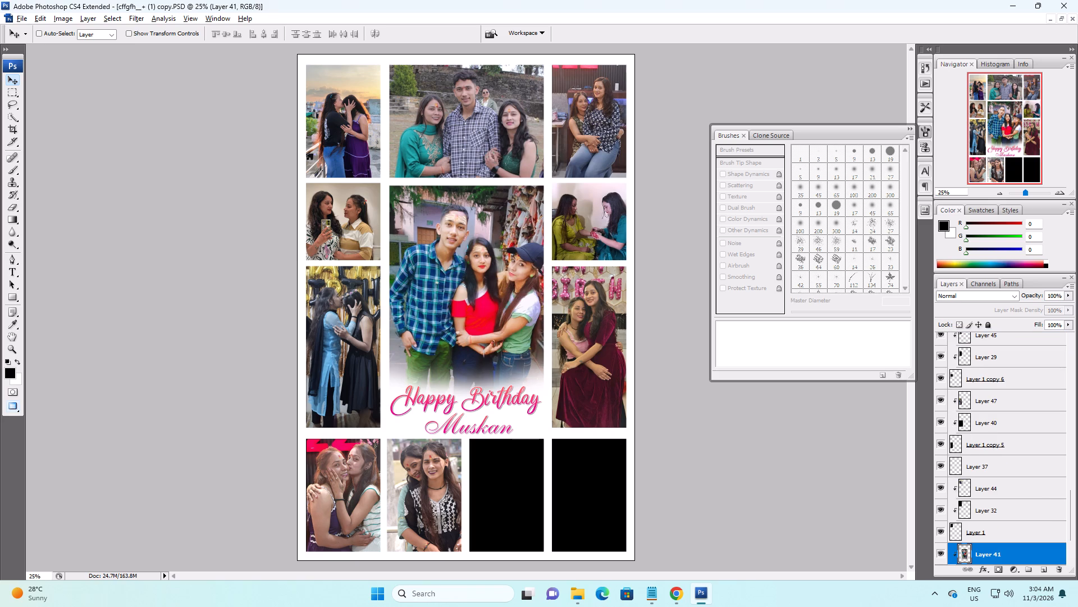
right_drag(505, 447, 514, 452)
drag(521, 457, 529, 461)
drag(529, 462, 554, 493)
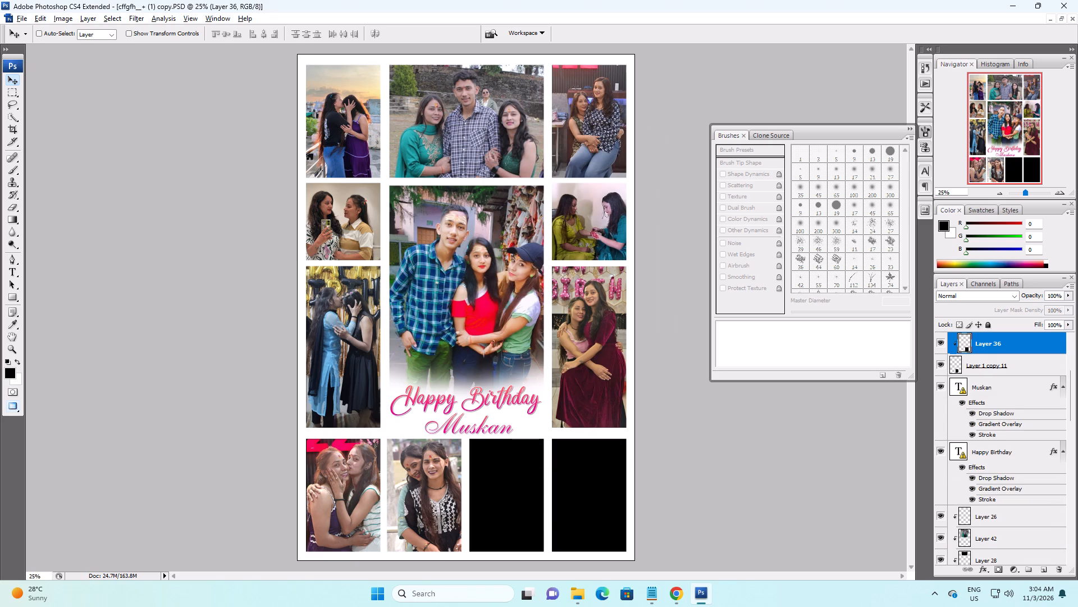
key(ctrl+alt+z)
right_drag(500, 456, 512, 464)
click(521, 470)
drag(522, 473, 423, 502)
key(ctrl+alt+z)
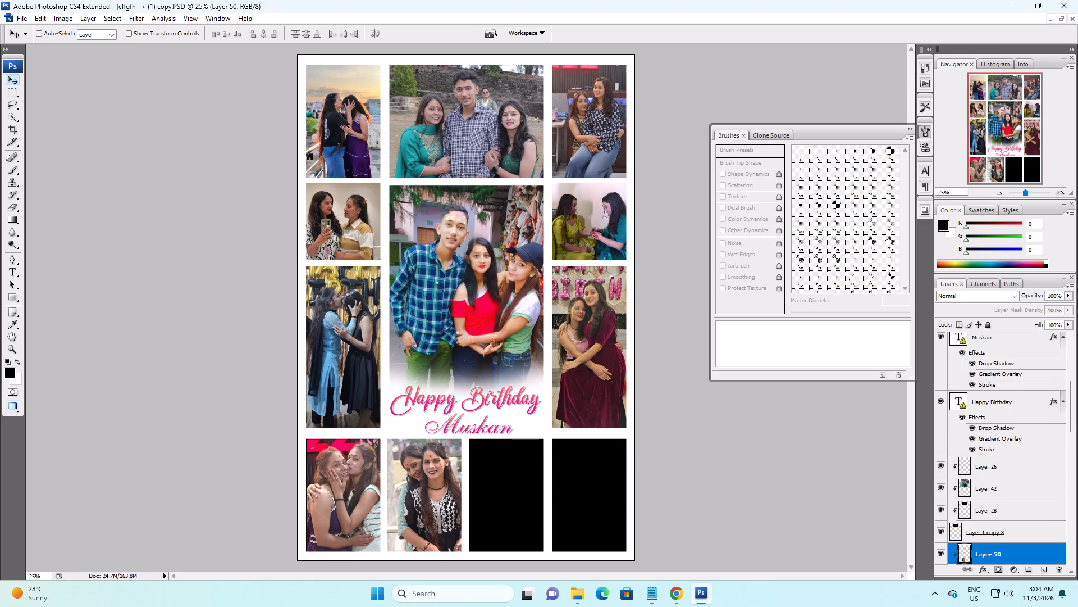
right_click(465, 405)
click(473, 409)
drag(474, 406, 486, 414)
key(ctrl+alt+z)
Replace the name "Muskan" under Happy Birthday with the text "meri jaan".
right_drag(474, 427, 484, 432)
click(491, 437)
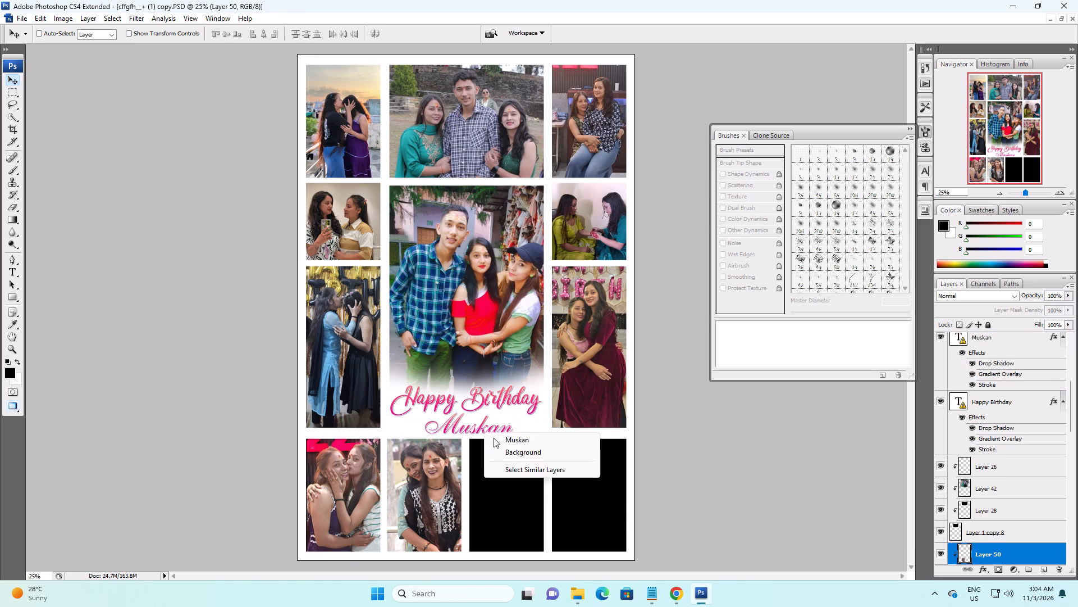
key(t)
click(496, 432)
key(ctrl+a)
key(Return)
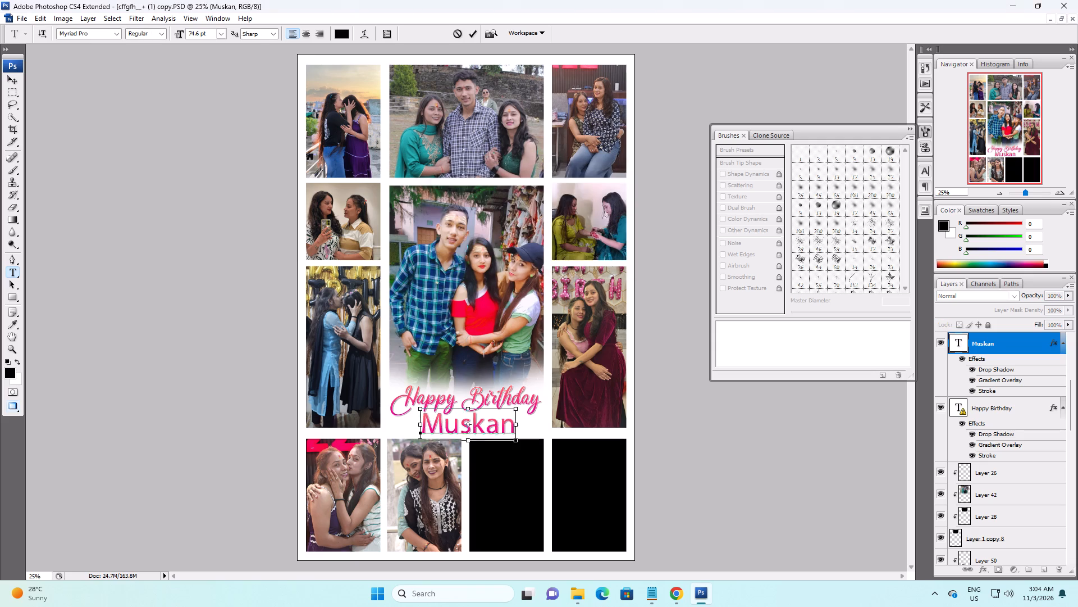
key(ctrl+a)
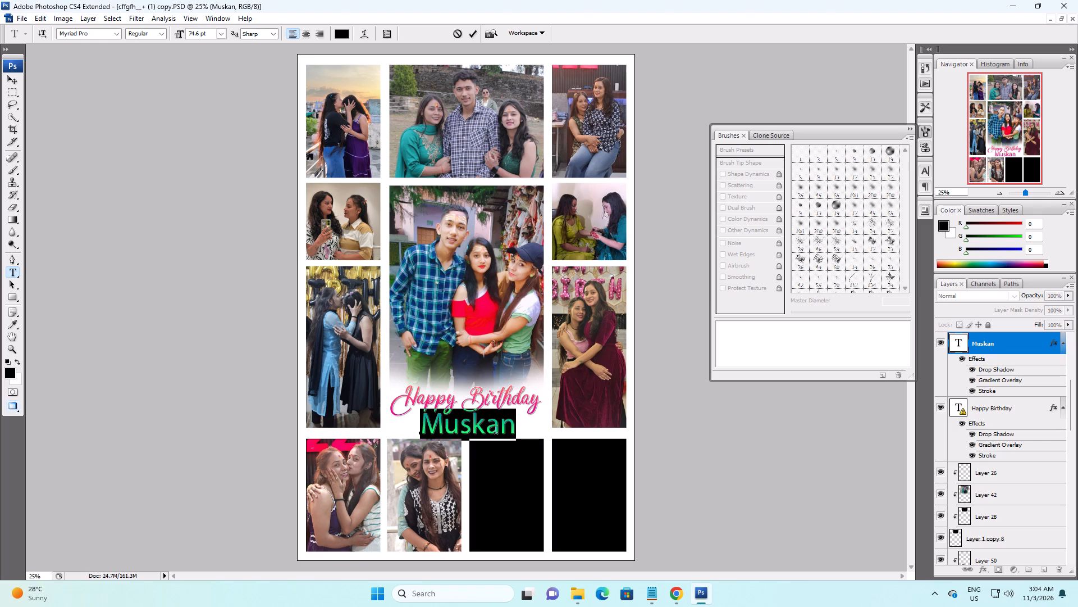
text(meri jaan)
key(Return)
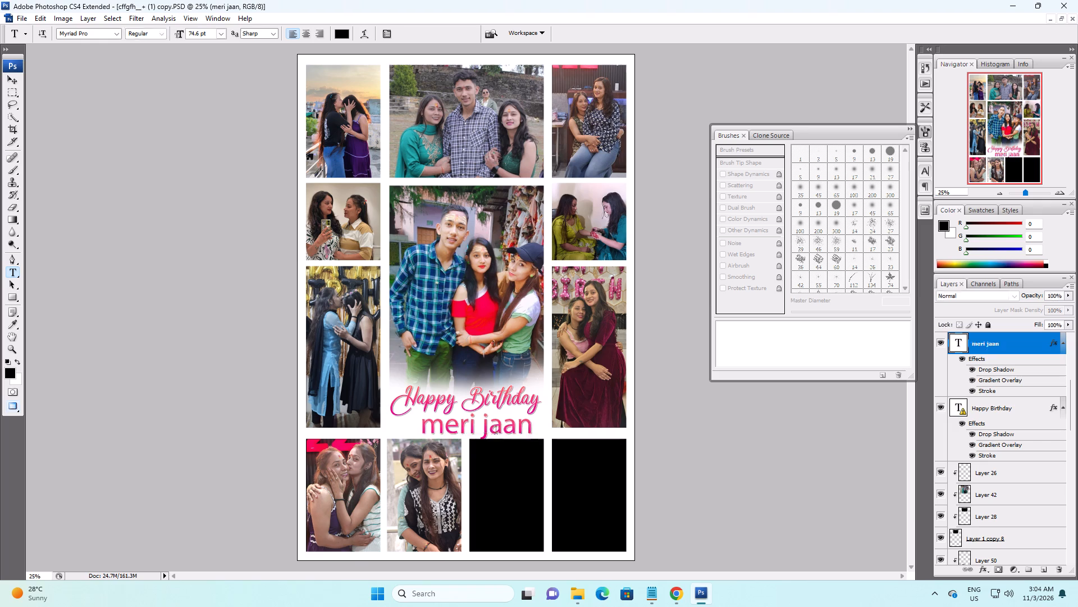
Capitalise the initials of the new caption so that it reads "Meri Jaan".
click(442, 428)
key(BackSpace)
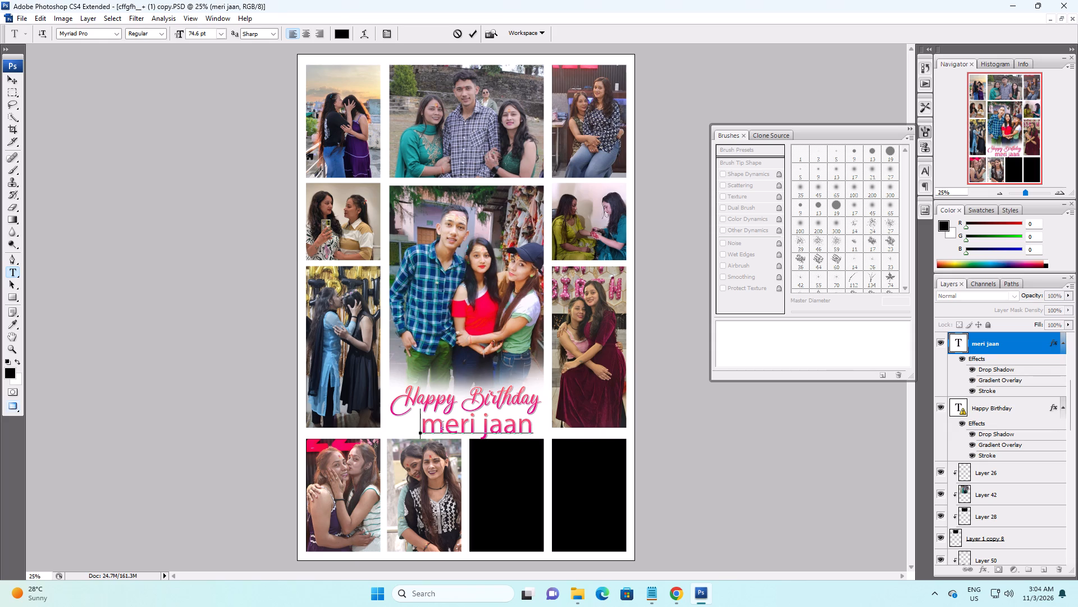
key(shift+m)
key(Return)
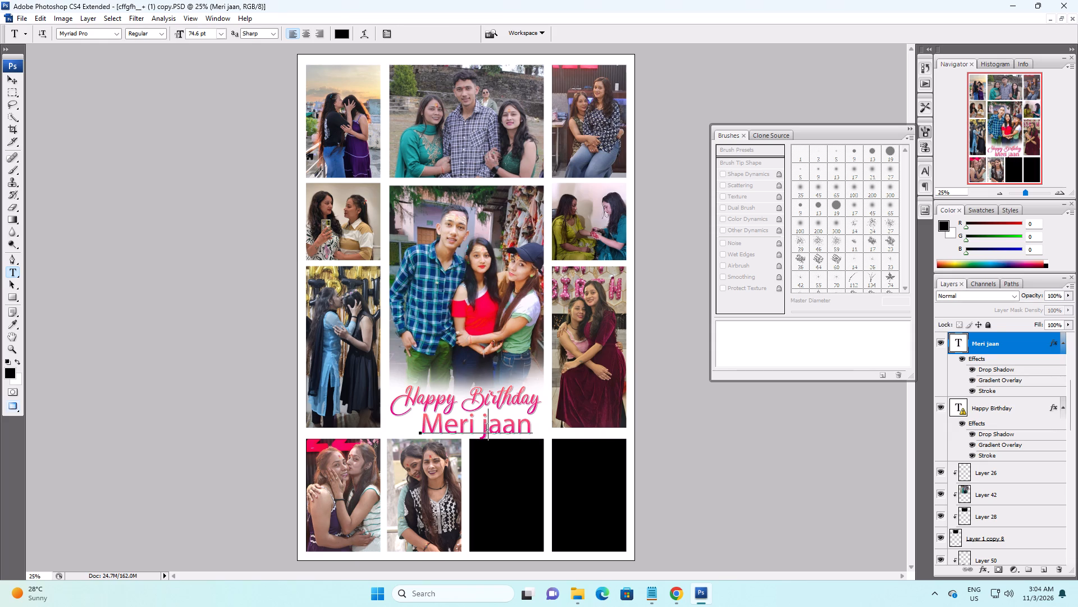
click(486, 429)
key(BackSpace)
key(shift+j)
key(Return)
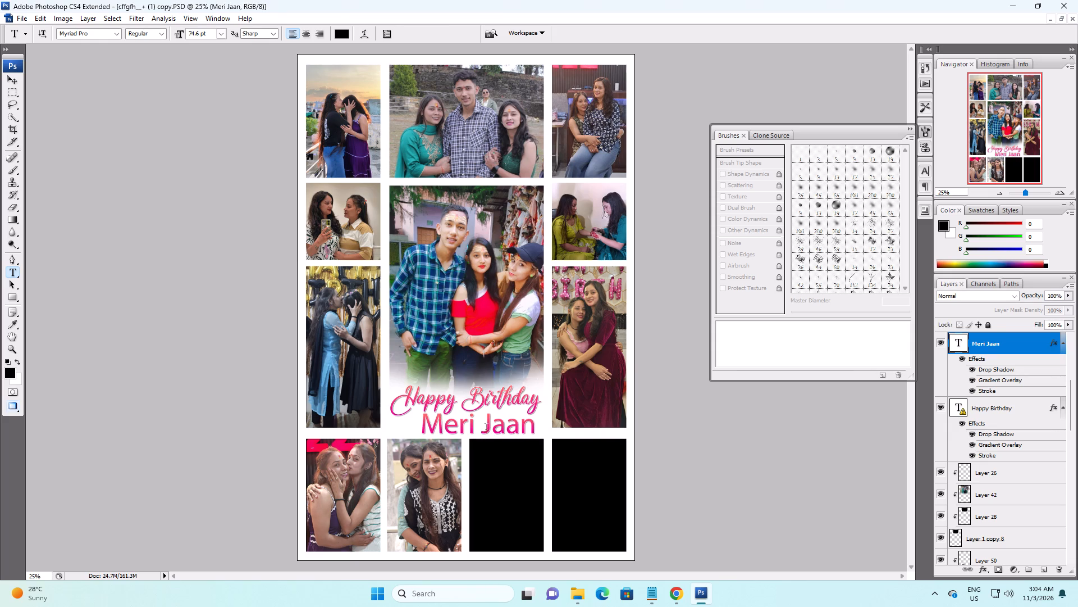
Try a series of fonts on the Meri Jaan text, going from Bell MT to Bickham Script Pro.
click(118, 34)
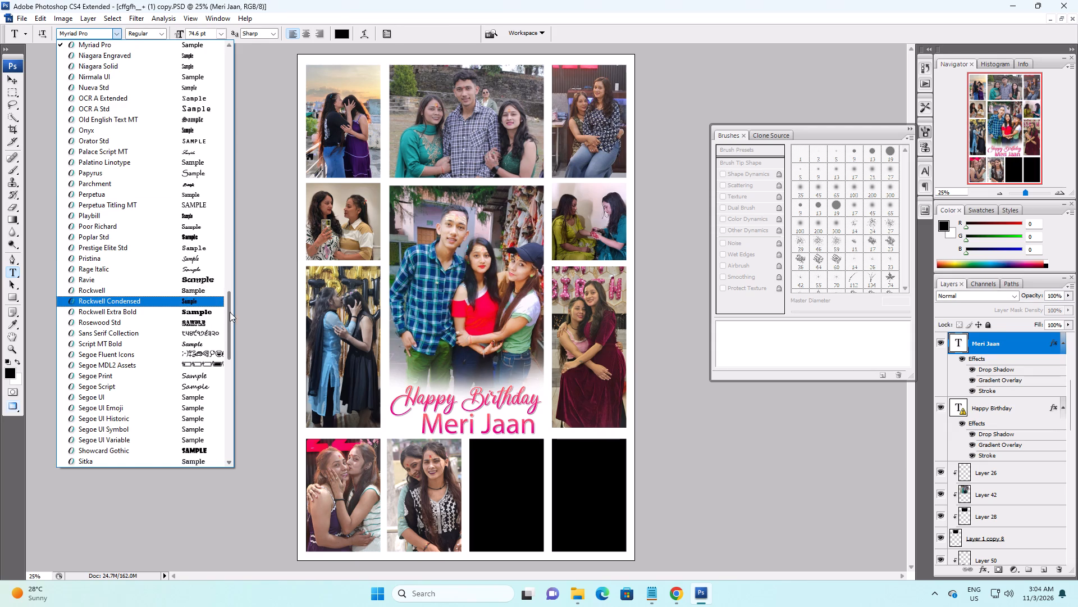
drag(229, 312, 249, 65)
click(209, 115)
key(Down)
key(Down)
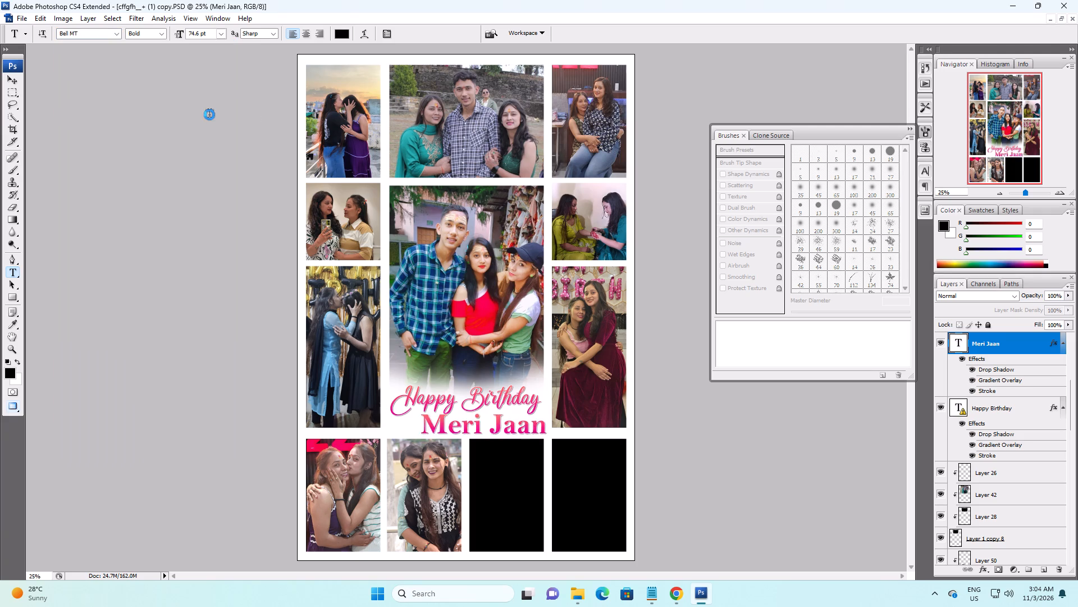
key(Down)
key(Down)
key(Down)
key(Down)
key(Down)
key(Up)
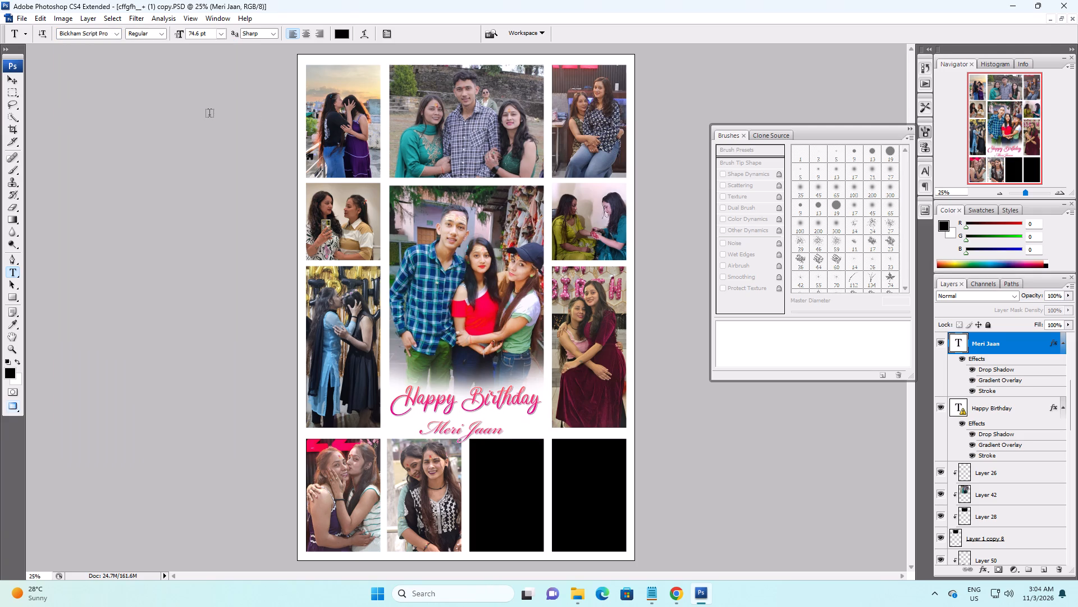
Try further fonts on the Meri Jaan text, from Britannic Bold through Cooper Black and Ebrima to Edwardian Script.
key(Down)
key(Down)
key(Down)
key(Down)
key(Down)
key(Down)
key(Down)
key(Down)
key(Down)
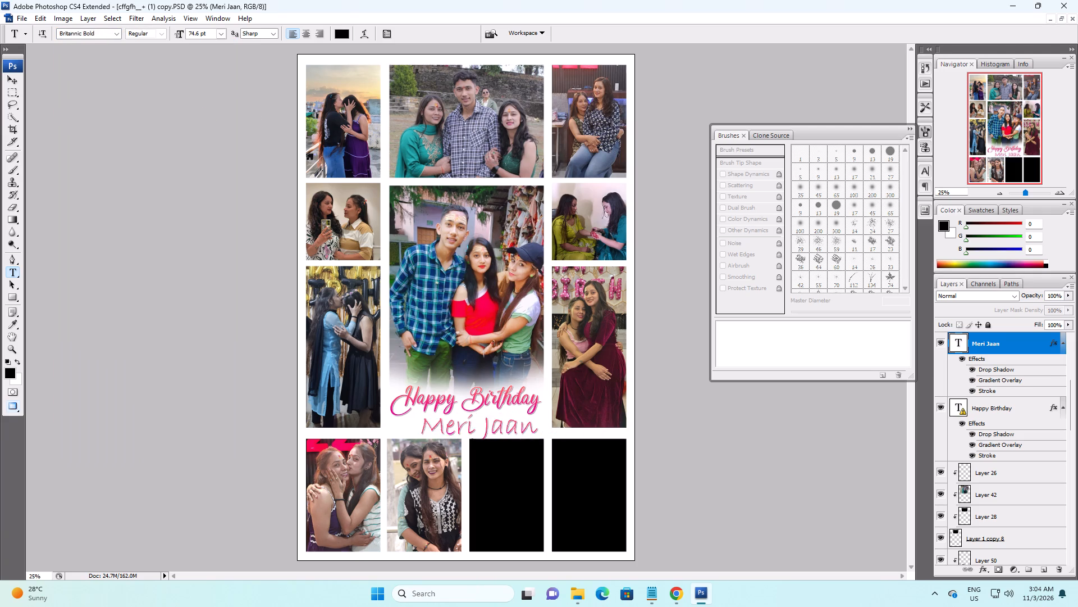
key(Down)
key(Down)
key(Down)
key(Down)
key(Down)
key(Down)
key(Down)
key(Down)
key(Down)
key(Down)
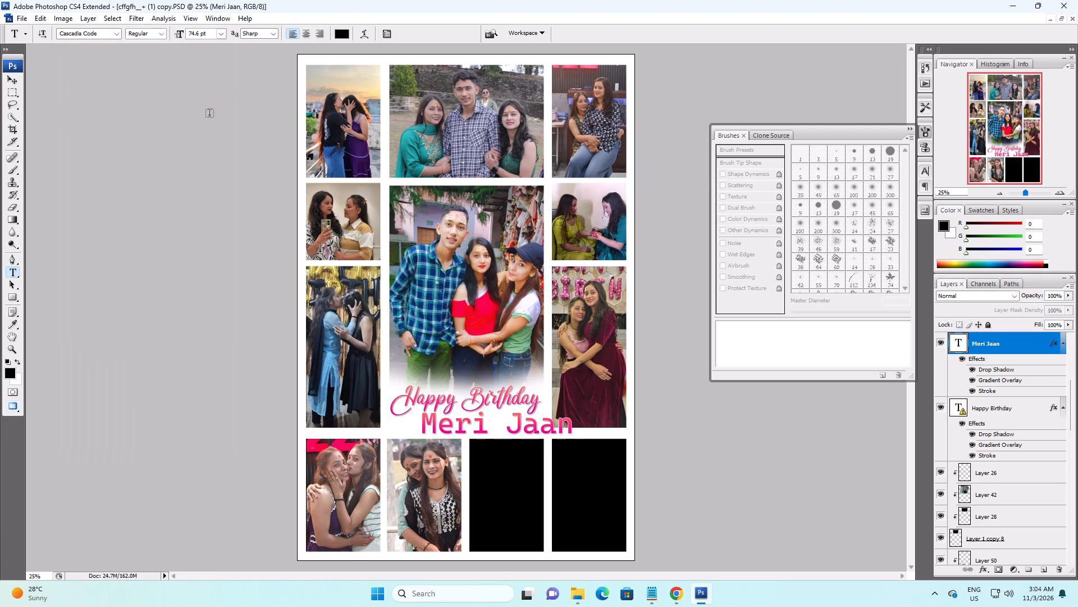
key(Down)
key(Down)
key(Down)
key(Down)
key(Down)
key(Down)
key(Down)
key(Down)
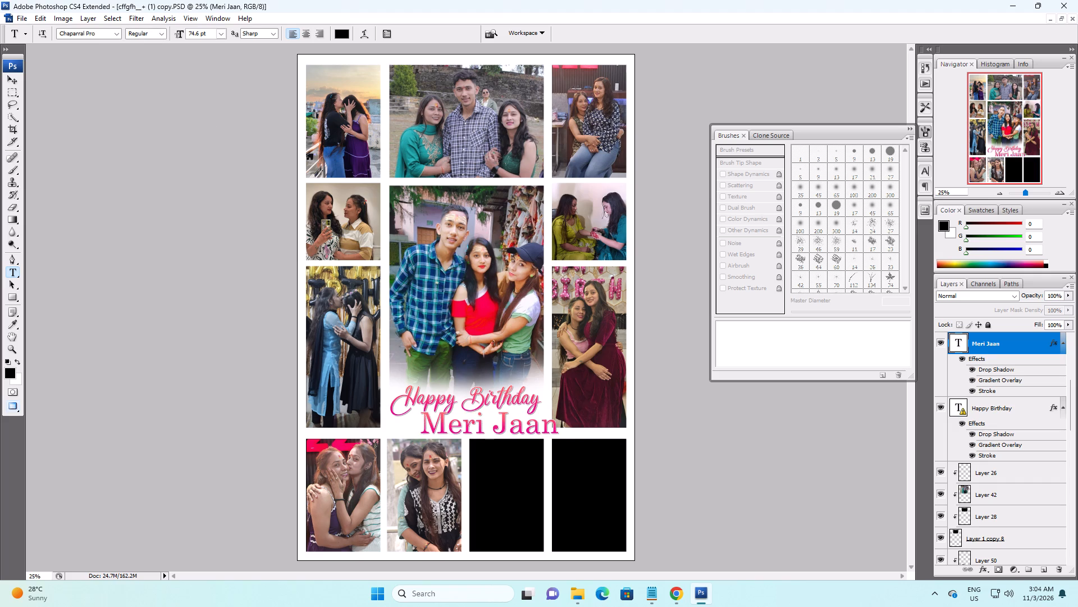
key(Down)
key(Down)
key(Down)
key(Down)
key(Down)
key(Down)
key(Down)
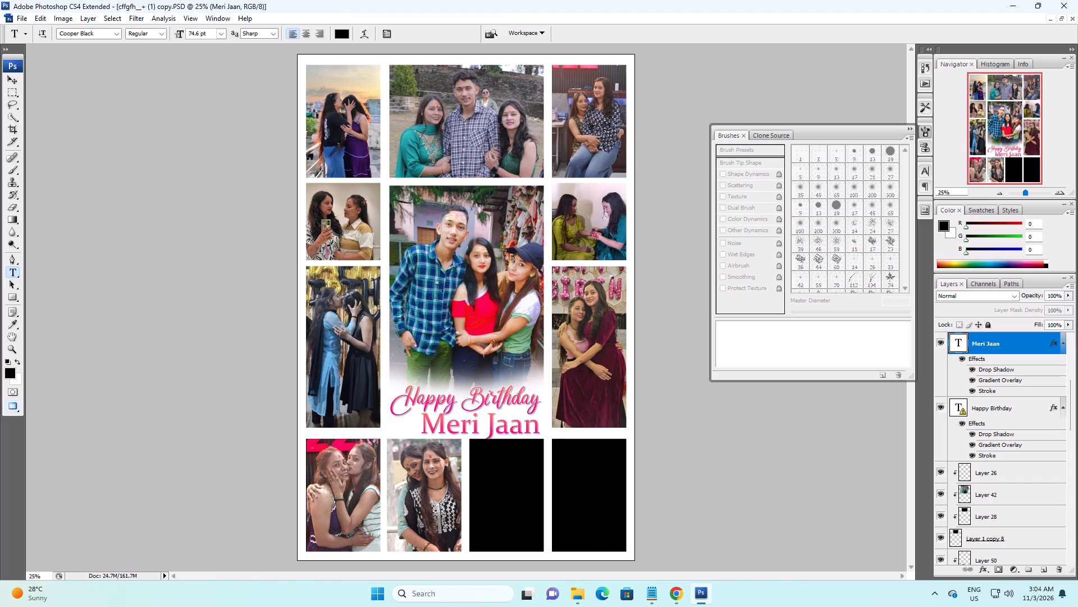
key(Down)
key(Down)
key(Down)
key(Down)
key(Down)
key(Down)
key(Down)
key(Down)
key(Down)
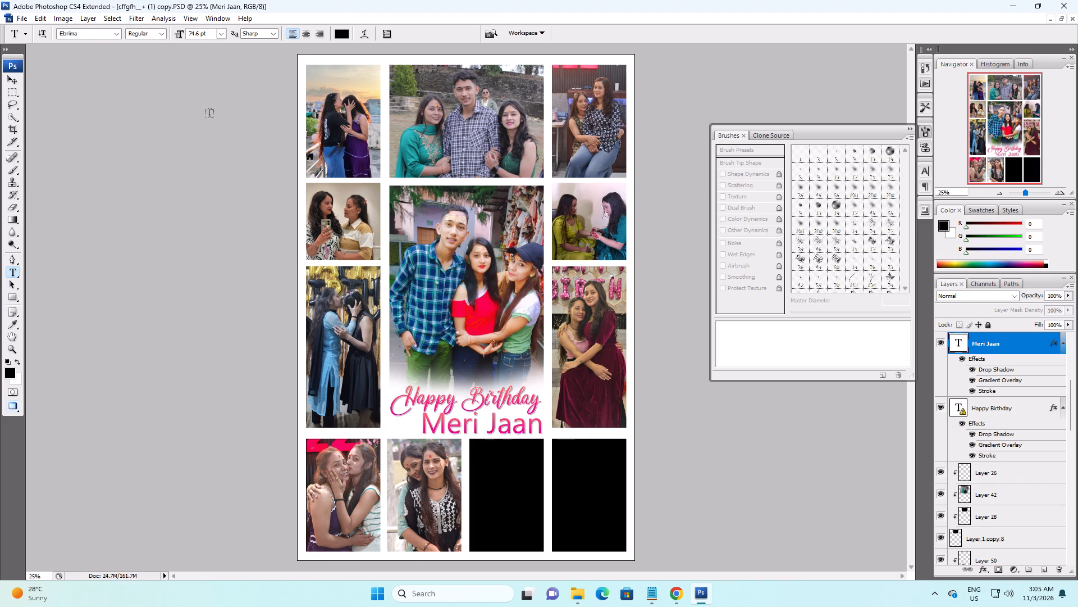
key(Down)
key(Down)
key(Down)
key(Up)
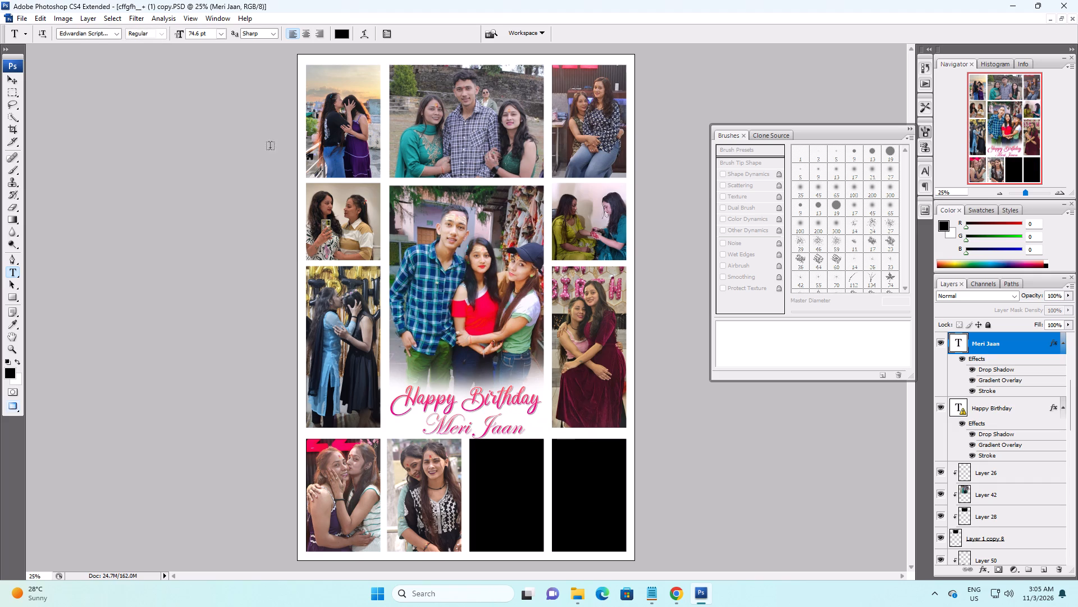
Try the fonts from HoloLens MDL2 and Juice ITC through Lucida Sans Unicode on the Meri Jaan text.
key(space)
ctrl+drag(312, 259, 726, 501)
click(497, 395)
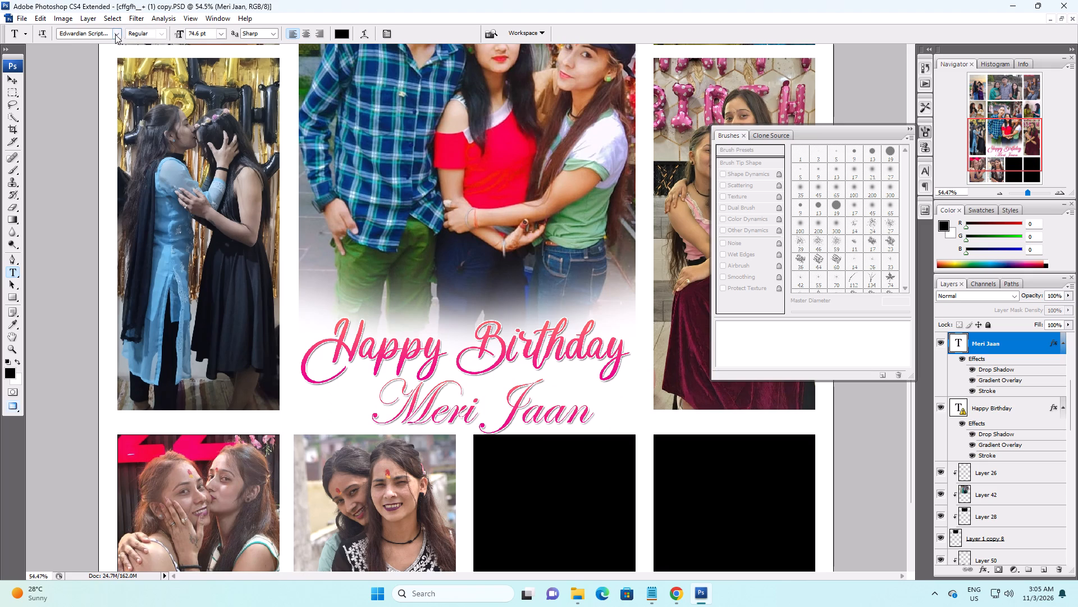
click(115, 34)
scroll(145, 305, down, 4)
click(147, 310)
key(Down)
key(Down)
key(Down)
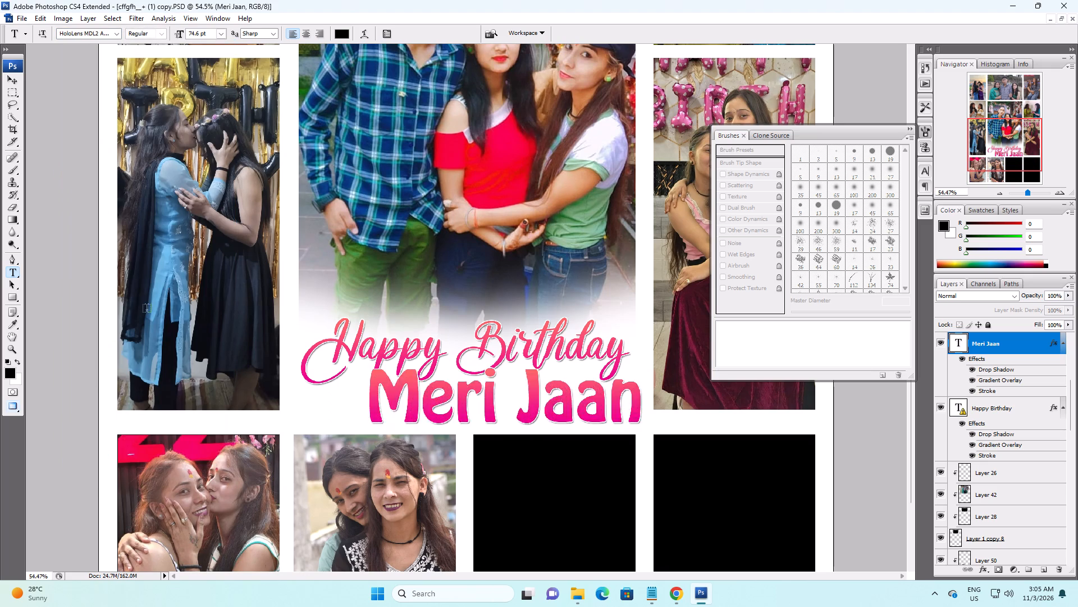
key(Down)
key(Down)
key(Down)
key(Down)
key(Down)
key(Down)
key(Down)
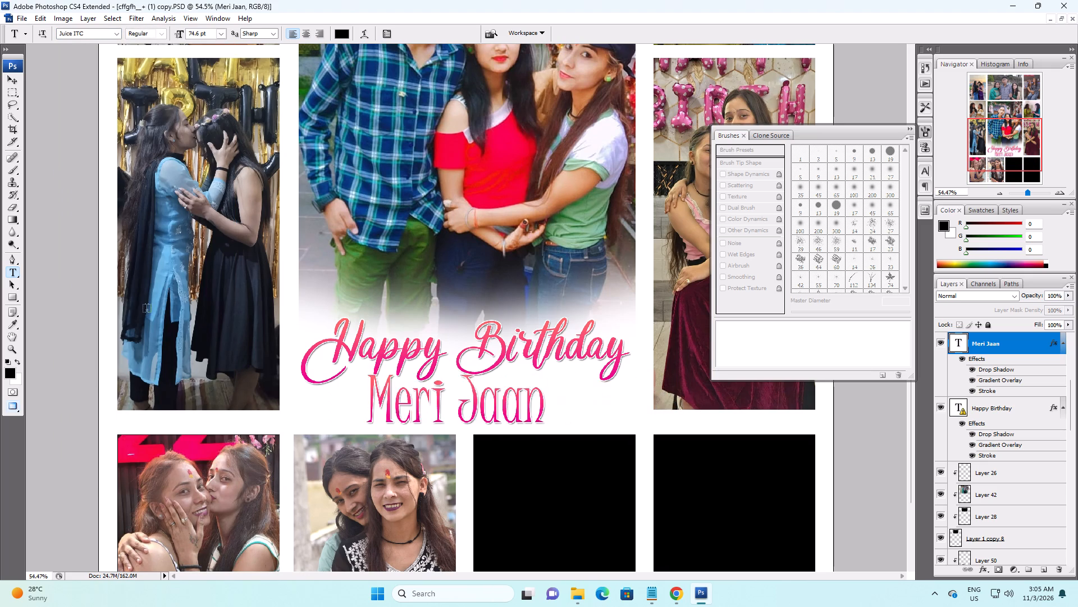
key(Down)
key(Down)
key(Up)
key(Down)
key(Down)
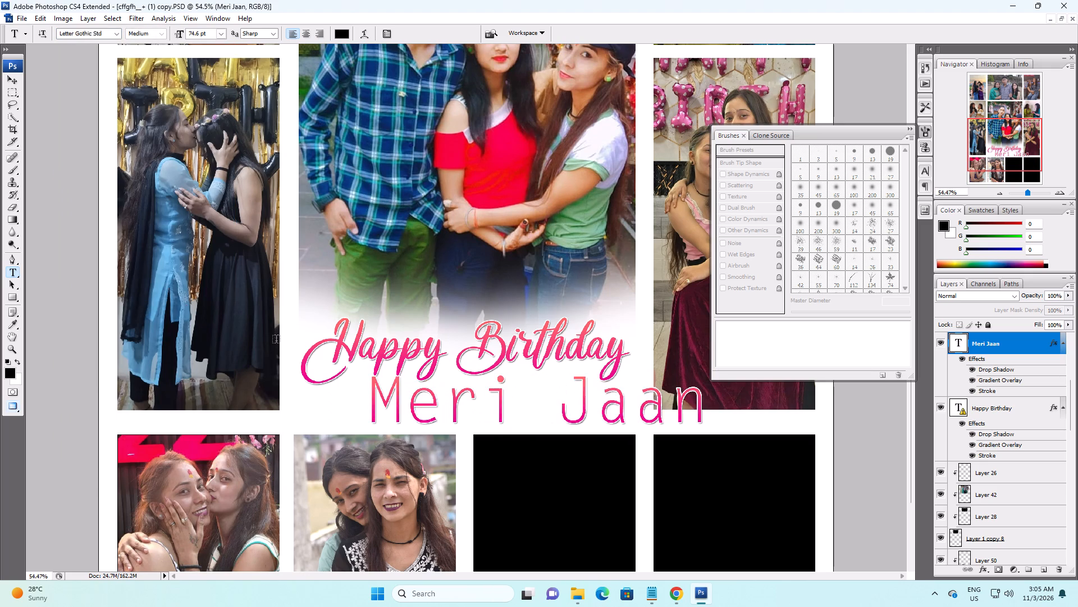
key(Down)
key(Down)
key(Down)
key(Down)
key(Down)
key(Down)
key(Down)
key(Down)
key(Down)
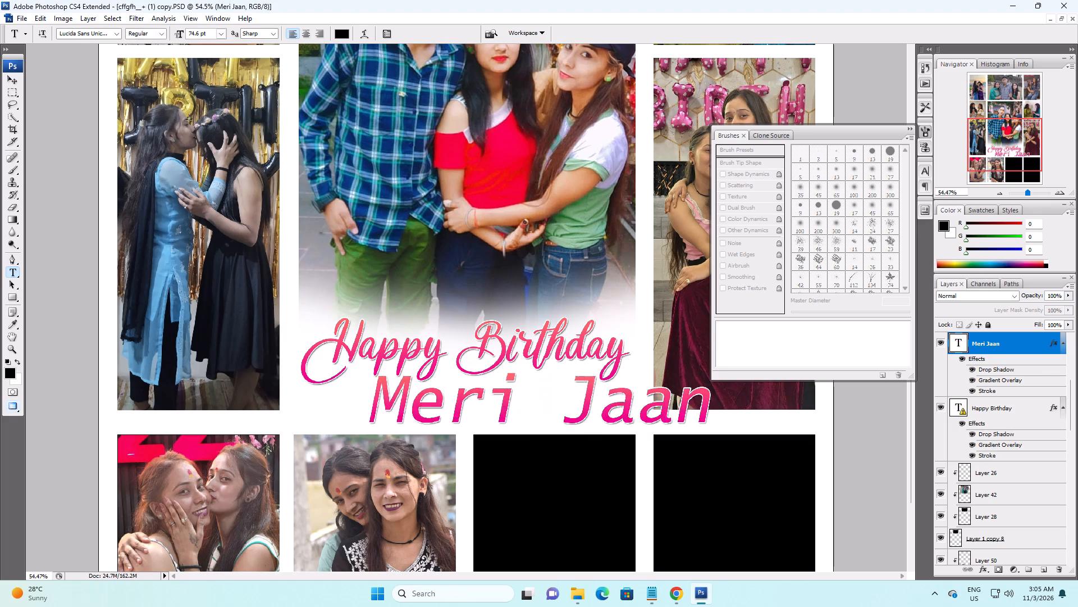
Set the font of the Meri Jaan text to Bickham Script Pro.
click(116, 29)
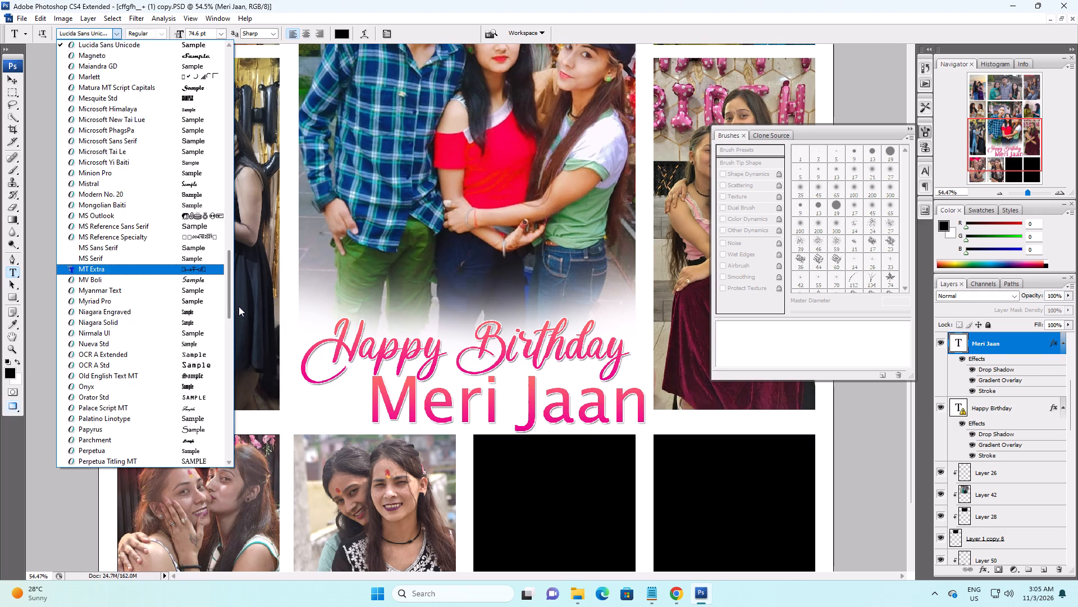
drag(229, 302, 227, 87)
click(214, 108)
key(Down)
key(Down)
key(Down)
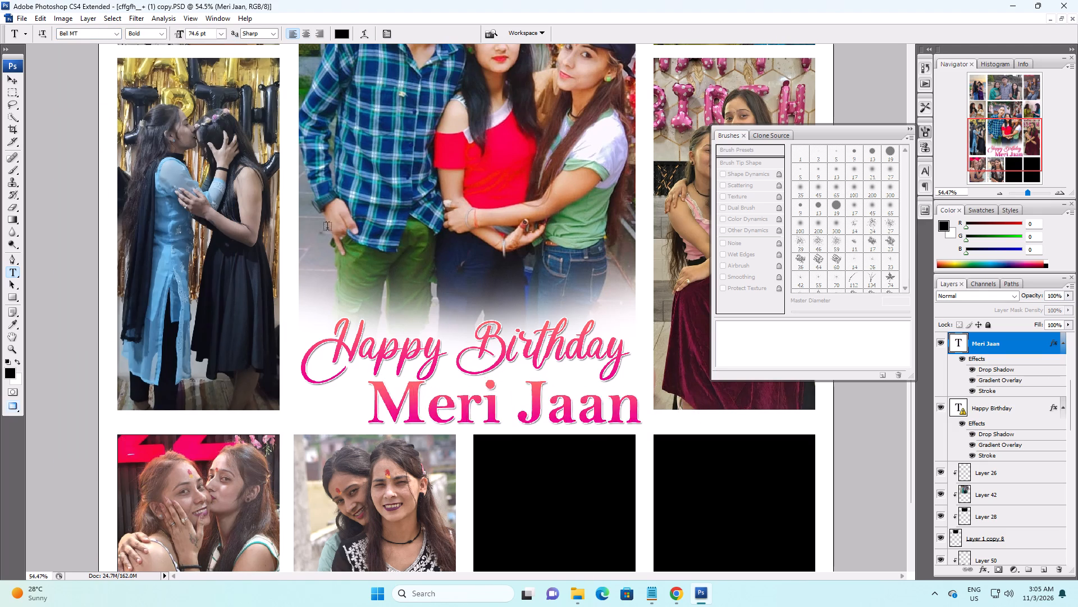
key(Down)
key(Down)
key(Down)
key(Down)
key(Down)
key(Up)
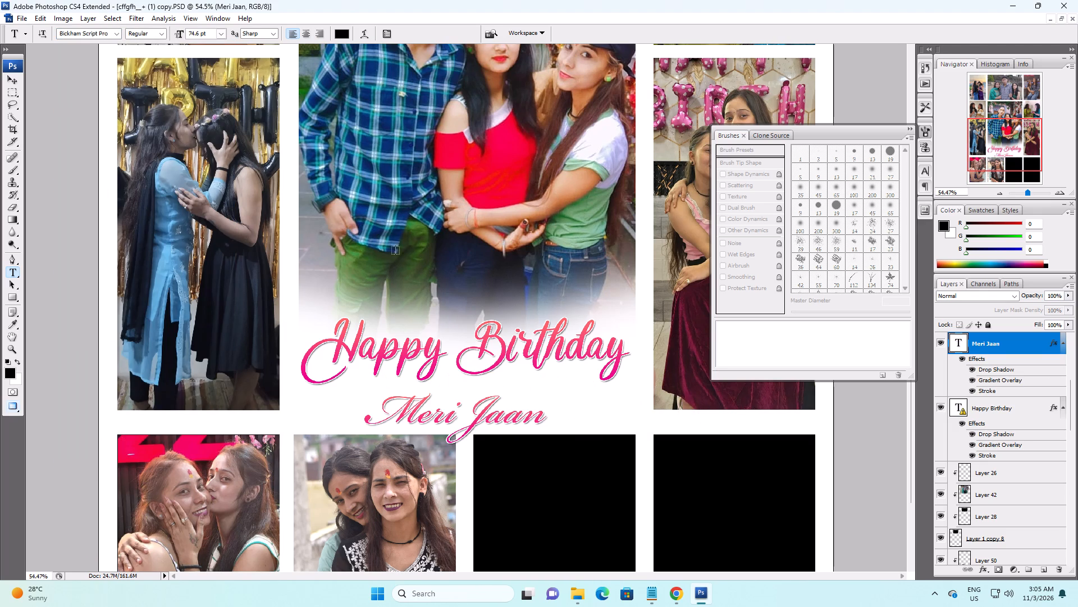
Move the Meri Jaan text so that it sits centred just below Happy Birthday.
key(space)
ctrl+click(463, 400)
key(v)
drag(516, 370, 526, 352)
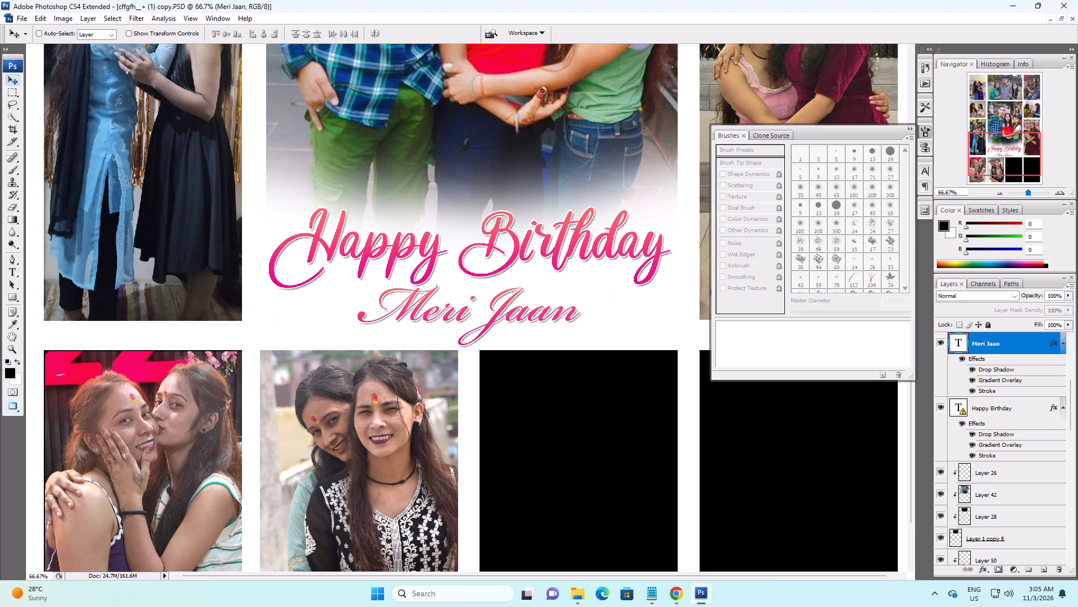
drag(526, 352, 524, 356)
key(space)
right_click(508, 272)
drag(519, 277, 524, 280)
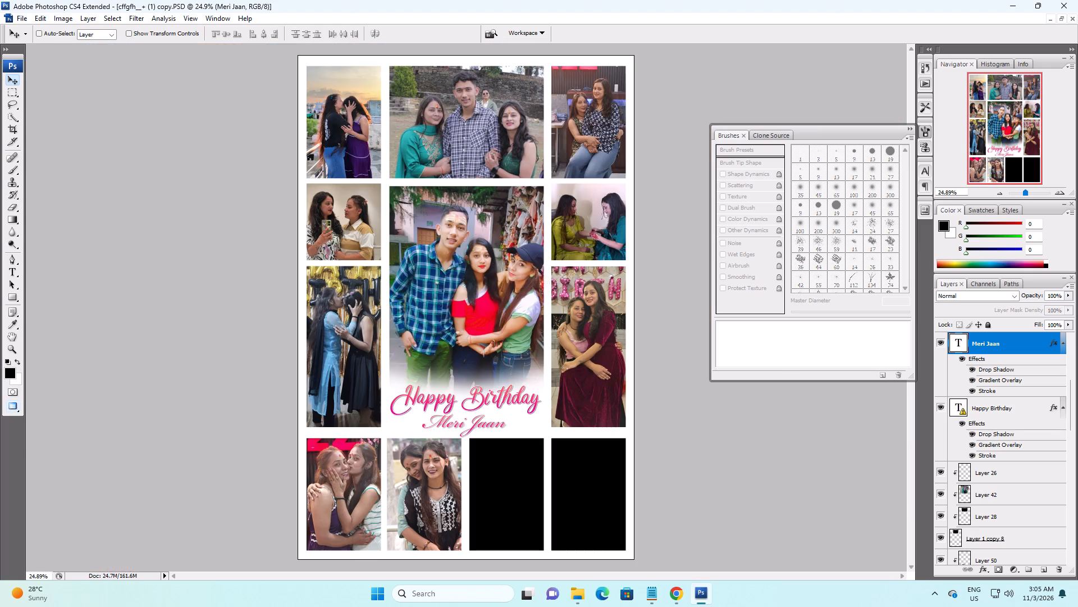
Select Layer 42, the group photo in the collage's top-centre frame.
key(Tab)
key(Tab)
right_drag(478, 124, 485, 127)
click(495, 132)
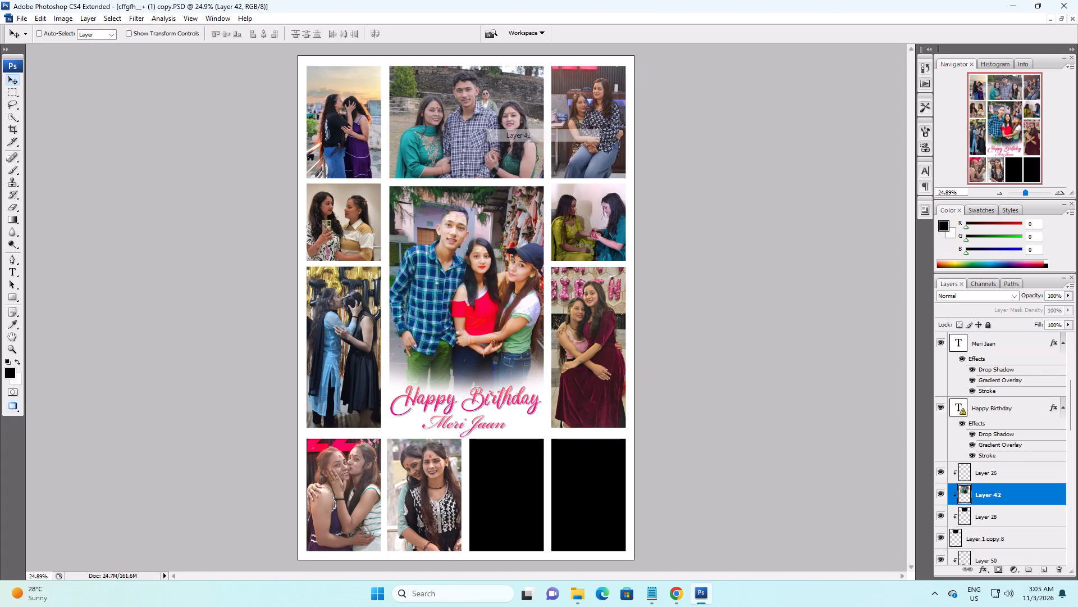
Move the Collage photo shortcut from the Old folder in ####Desktop on drive E to the desktop.
key(super+d)
key(alt+Tab)
key(alt+Tab)
key(alt+Tab)
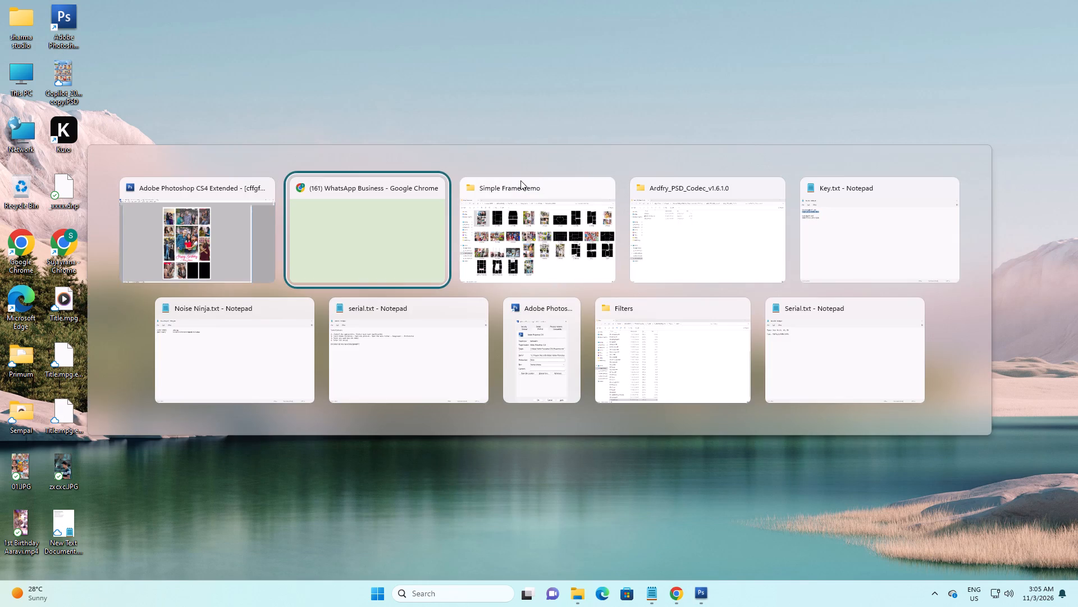
click(520, 180)
click(314, 190)
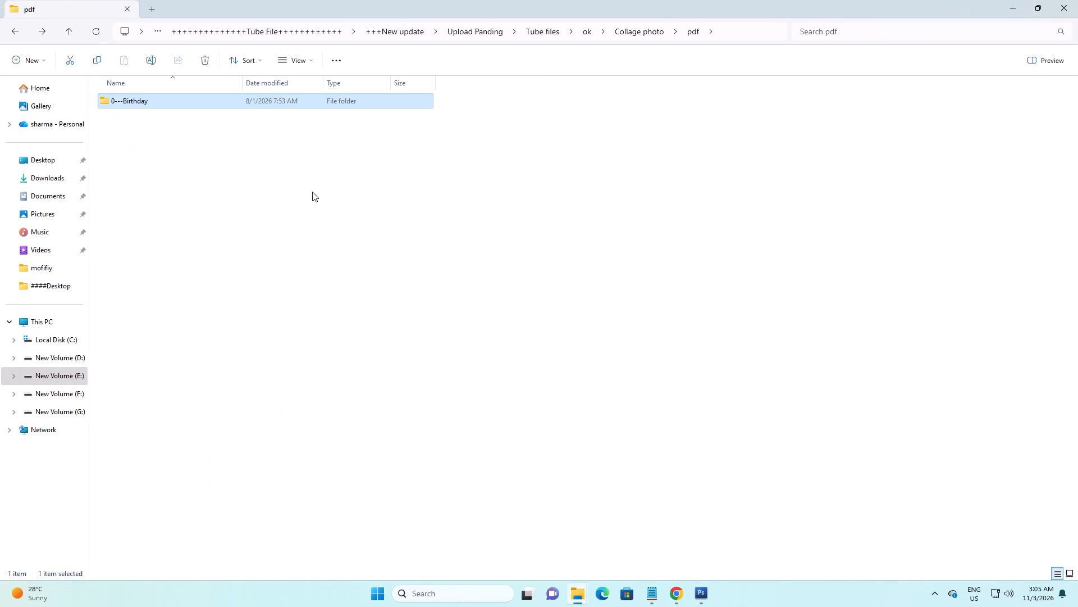
click(312, 192)
drag(555, 312, 548, 309)
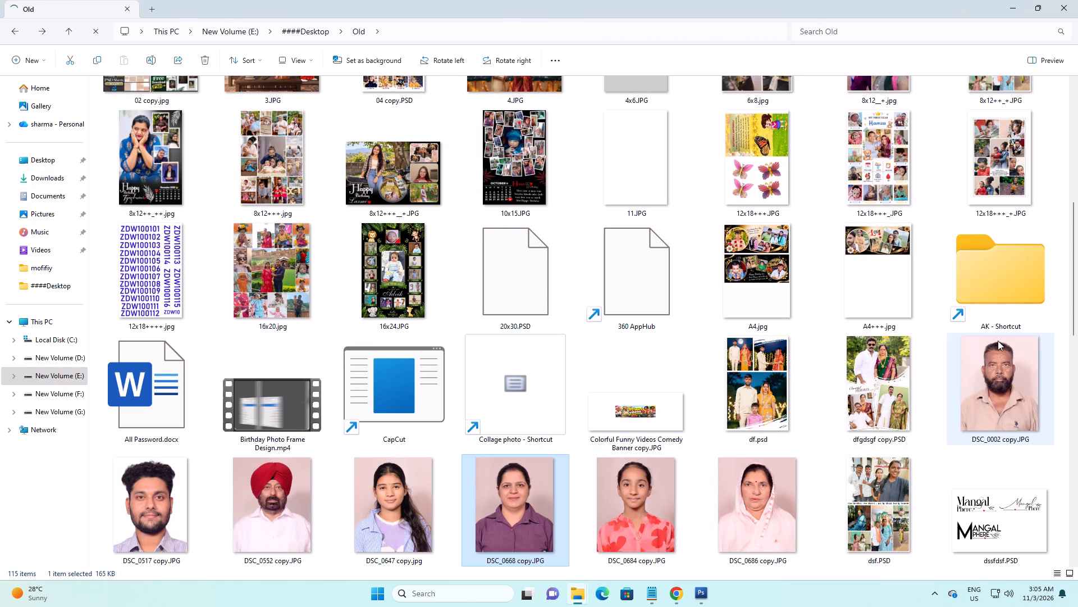
key(c)
scroll(574, 305, up, 1)
text(cc)
text(ccccc)
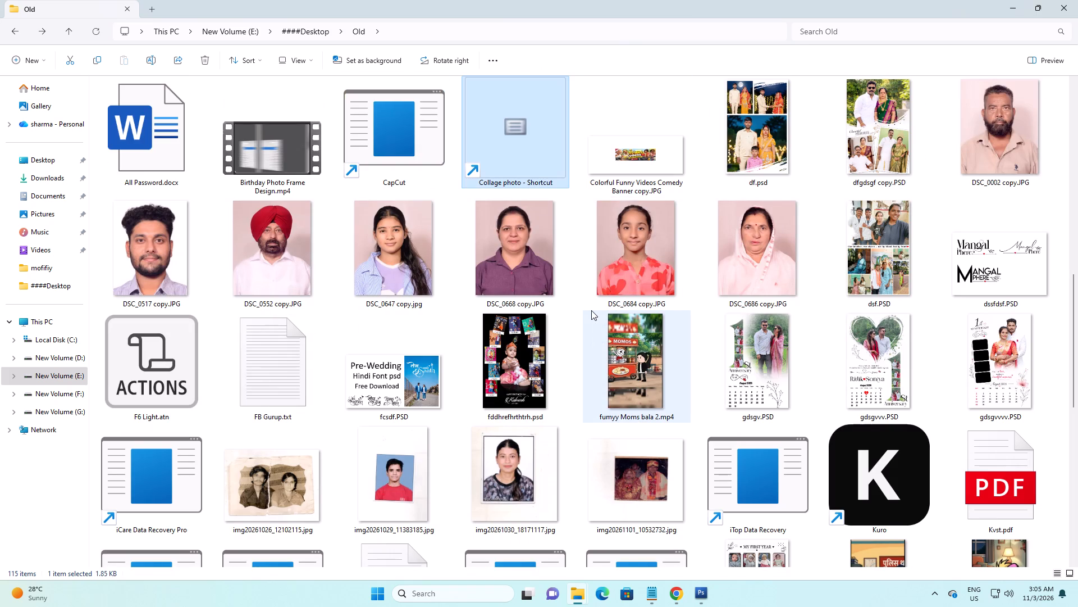
key(ctrl+x)
key(super+d)
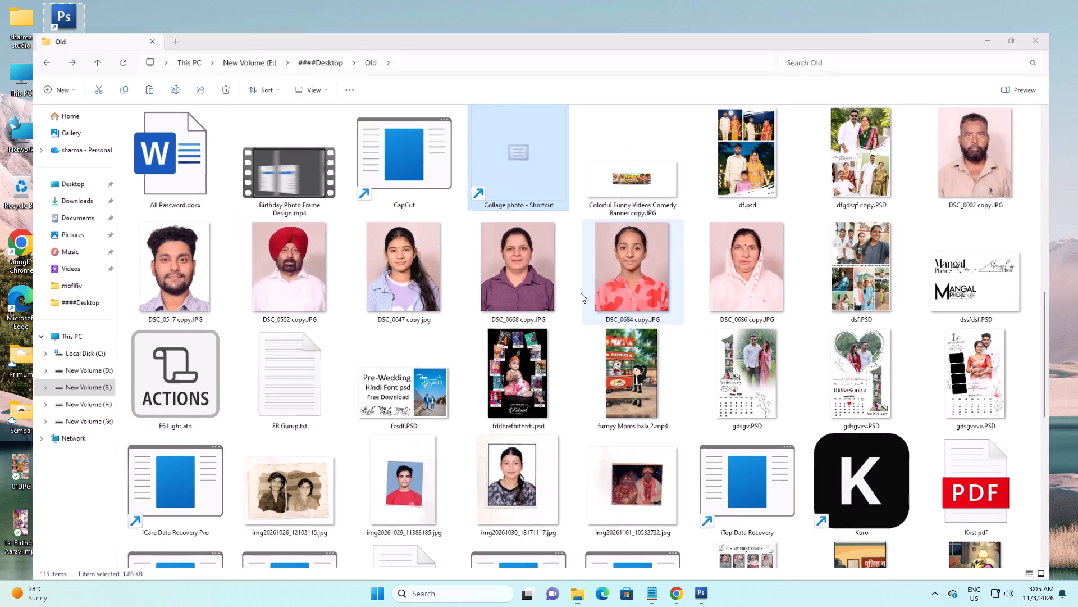
key(ctrl+v)
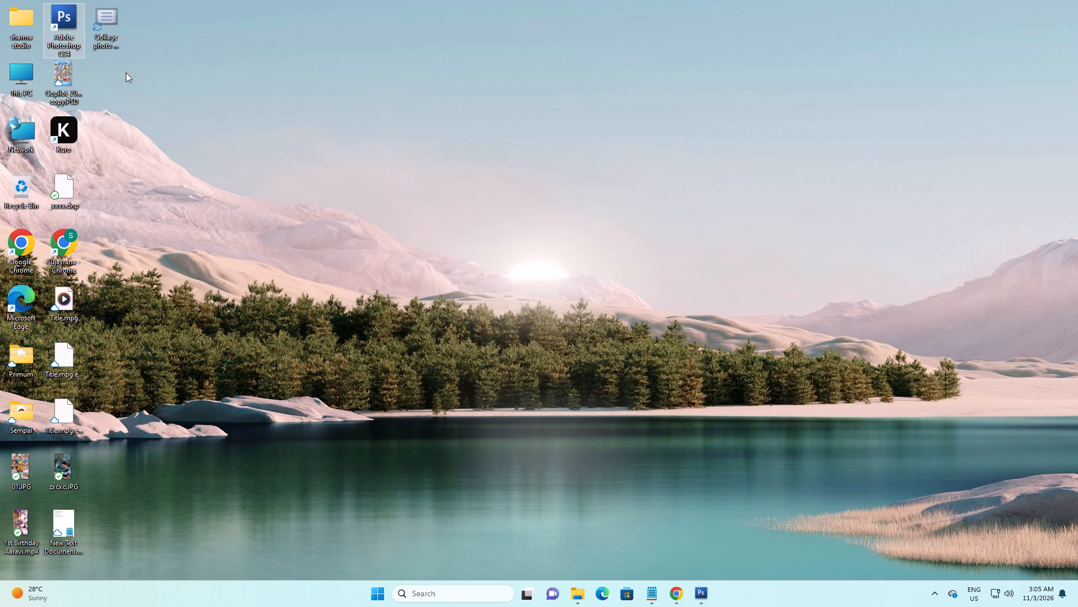
Change the icon of the desktop's Collage photo shortcut to the yellow folder with a green base.
right_click(107, 21)
click(179, 384)
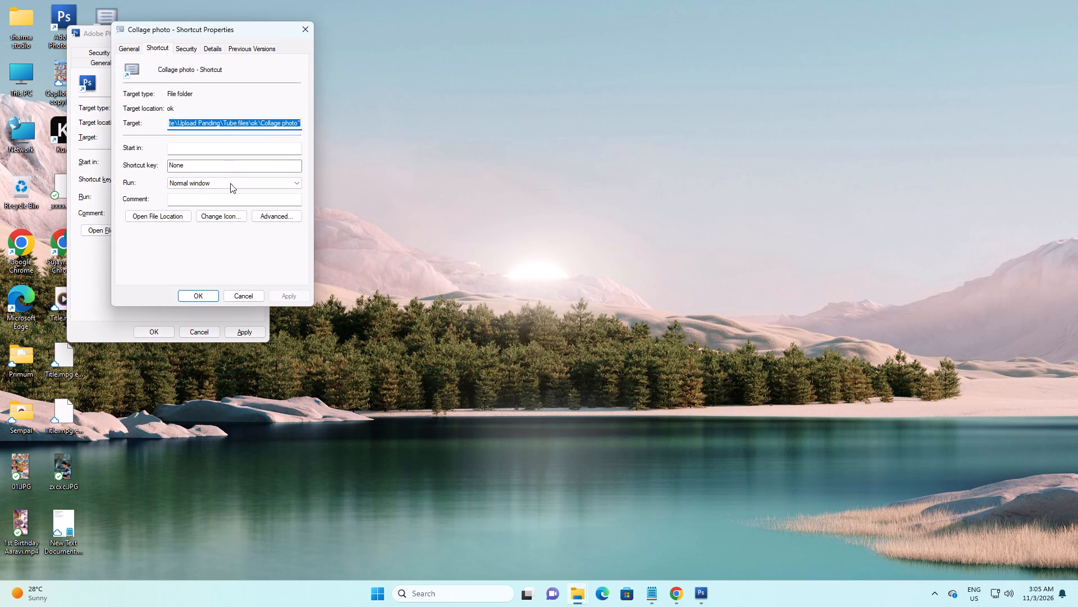
click(226, 214)
scroll(266, 191, down, 4)
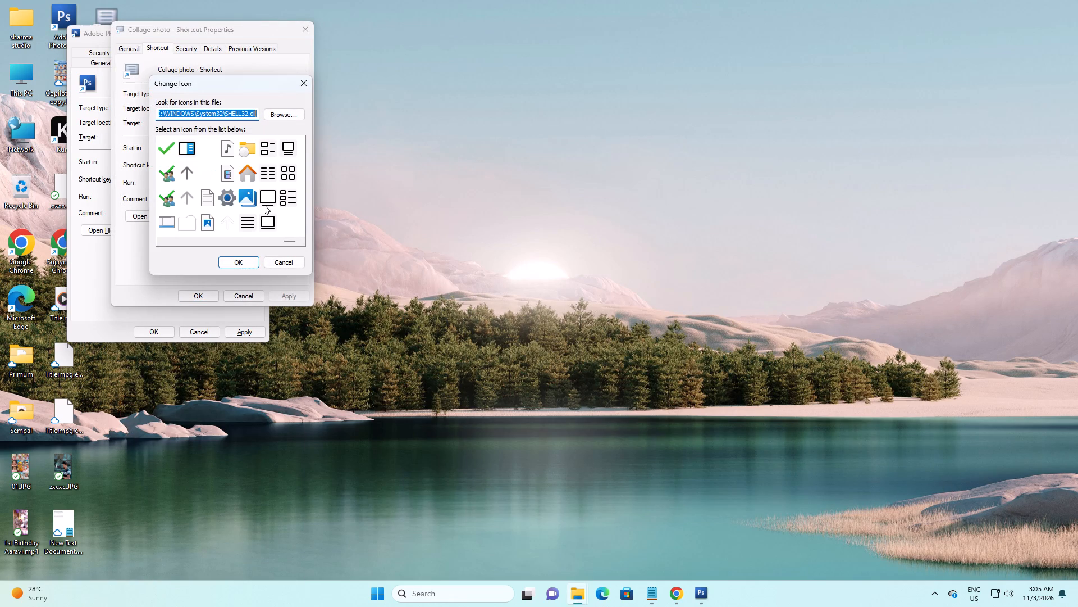
scroll(264, 205, down, 6)
scroll(264, 205, up, 9)
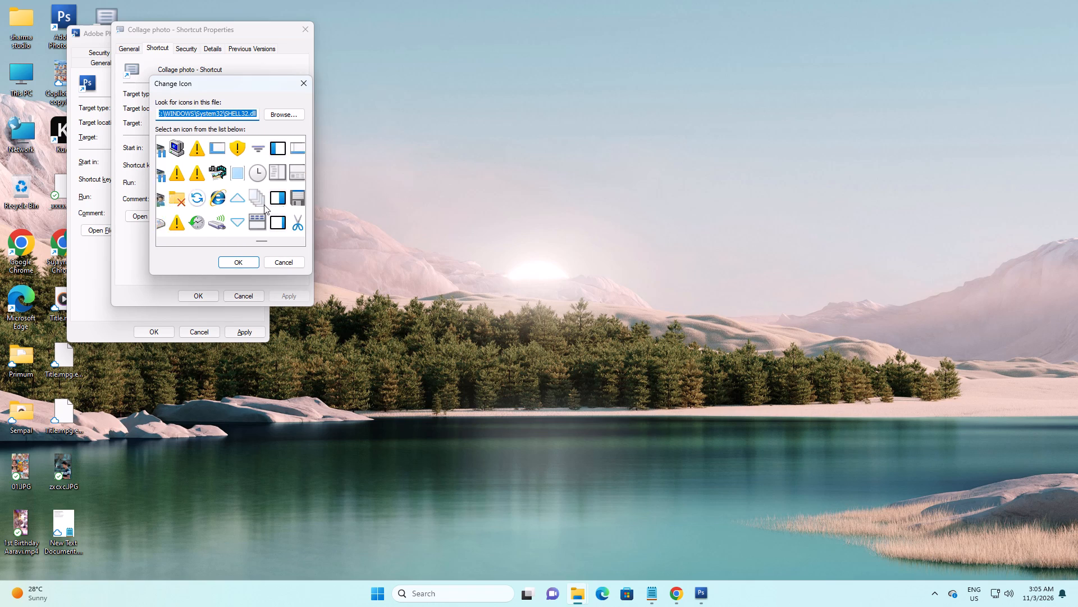
scroll(264, 205, up, 4)
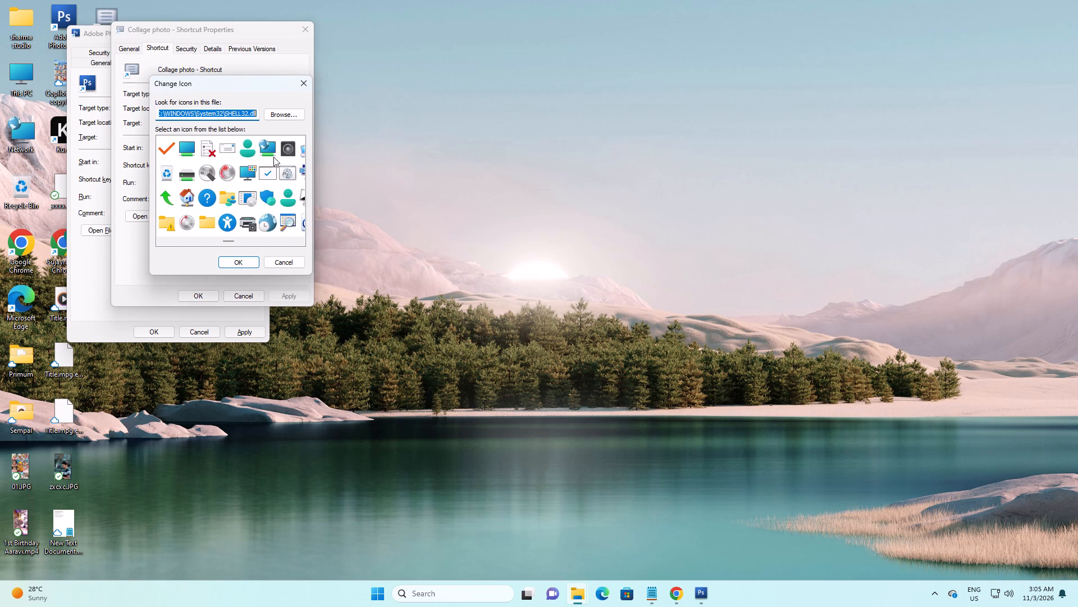
scroll(185, 183, up, 2)
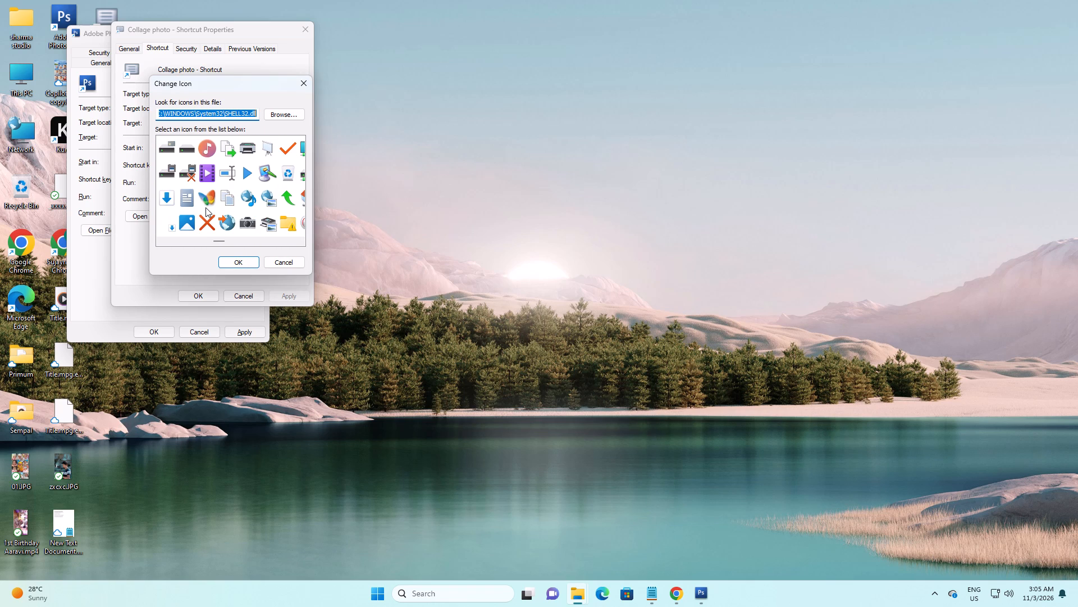
scroll(205, 207, up, 3)
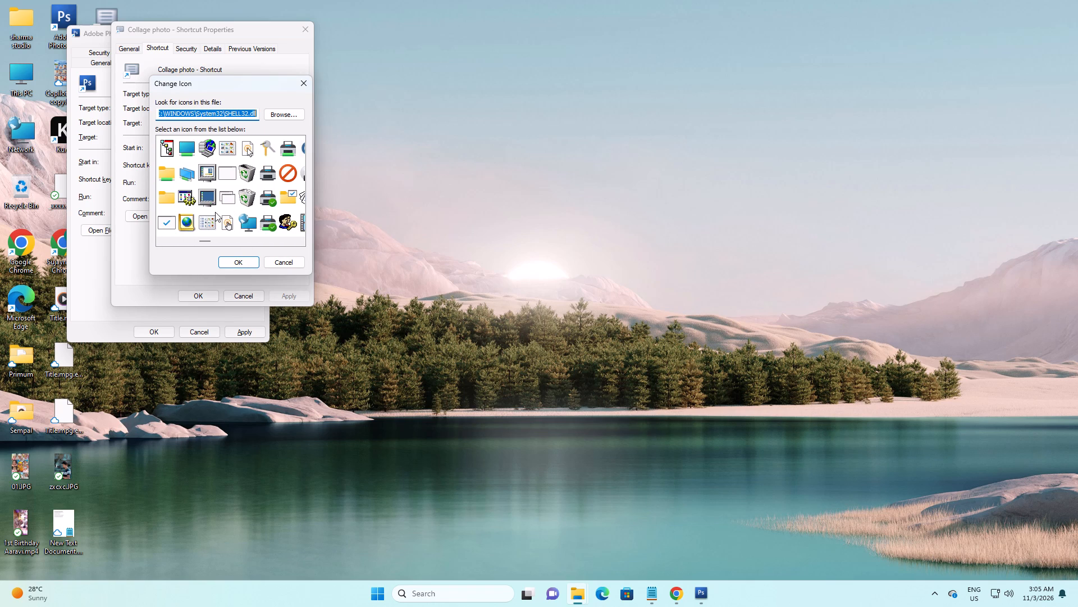
click(167, 171)
click(236, 262)
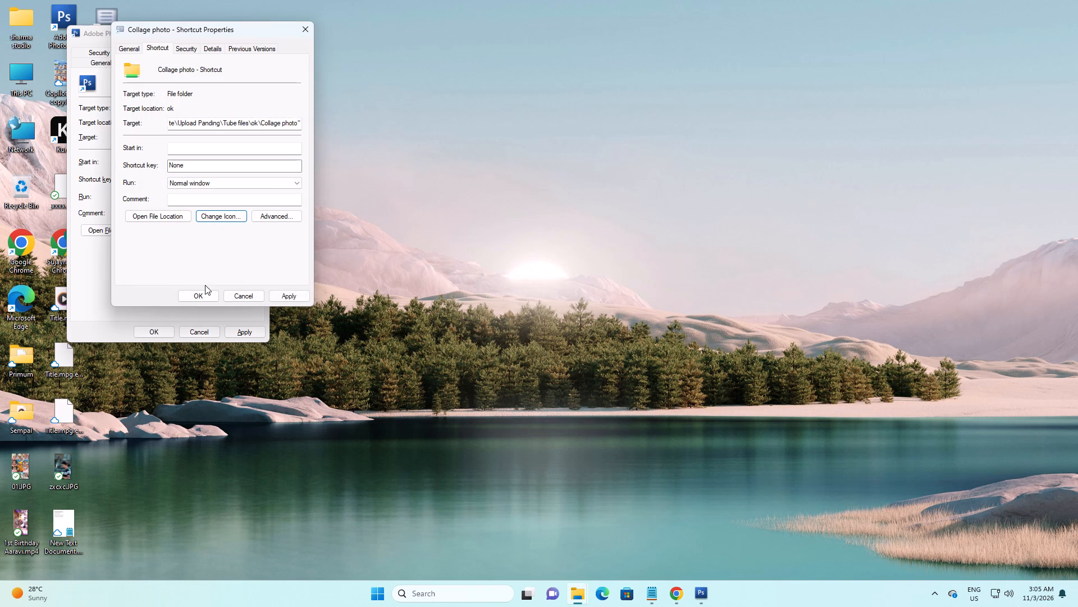
click(291, 293)
click(222, 289)
click(208, 291)
Apply and close the open properties of the Adobe Photoshop CS4 shortcut.
drag(241, 332, 235, 332)
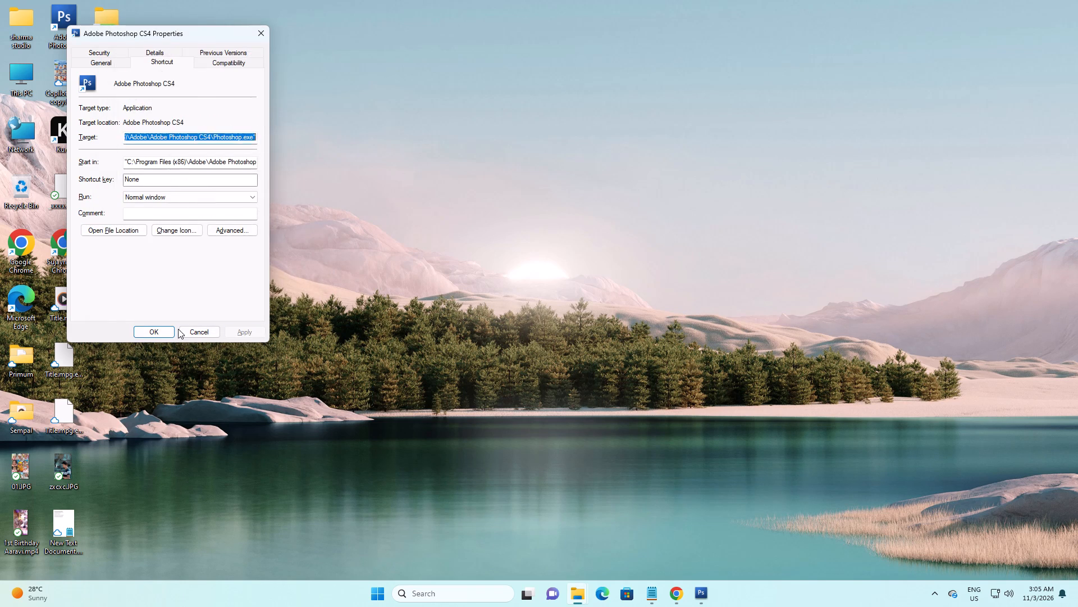
click(164, 334)
click(201, 264)
Look through the Old folder and its subfolders, including New folder (4) and New folder (5).
key(alt+Tab)
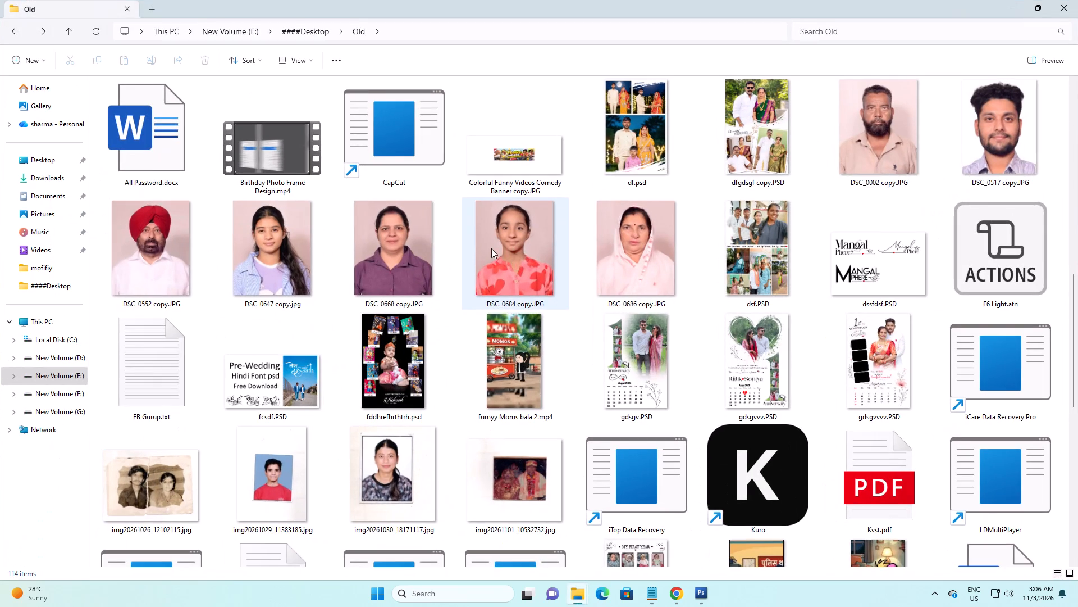
click(491, 248)
key(s)
scroll(491, 248, up, 10)
ctrl+scroll(492, 248, down, 4)
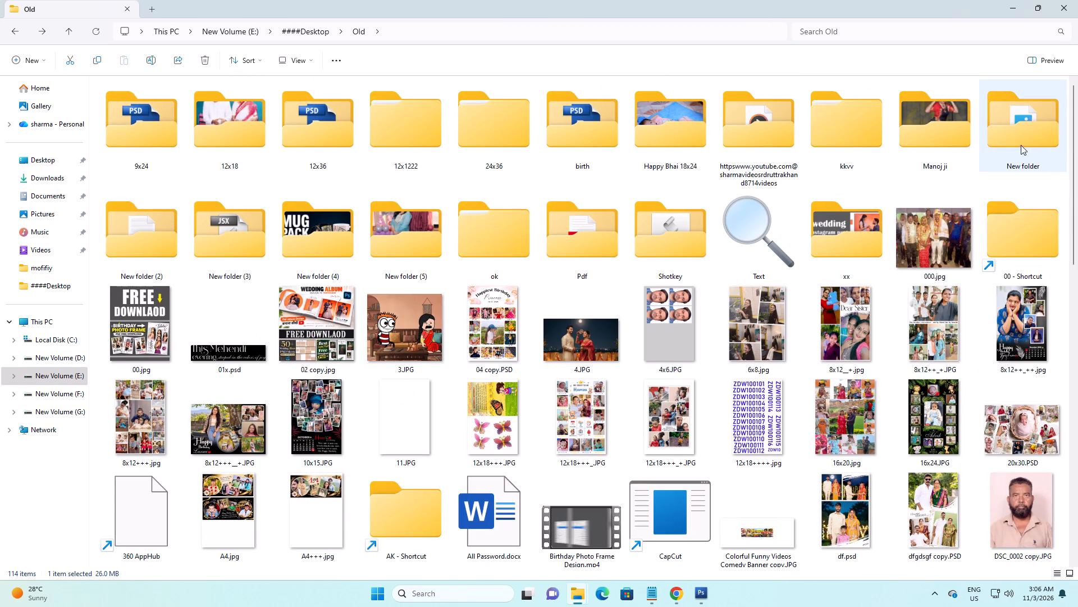
click(164, 255)
click(200, 247)
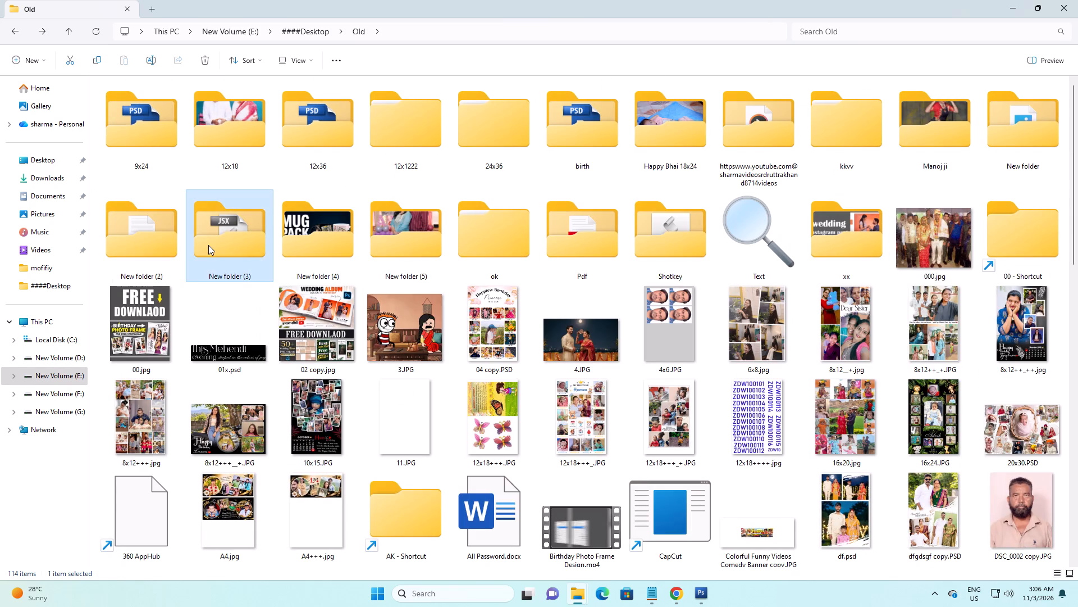
double_click(208, 245)
click(214, 245)
double_click(315, 229)
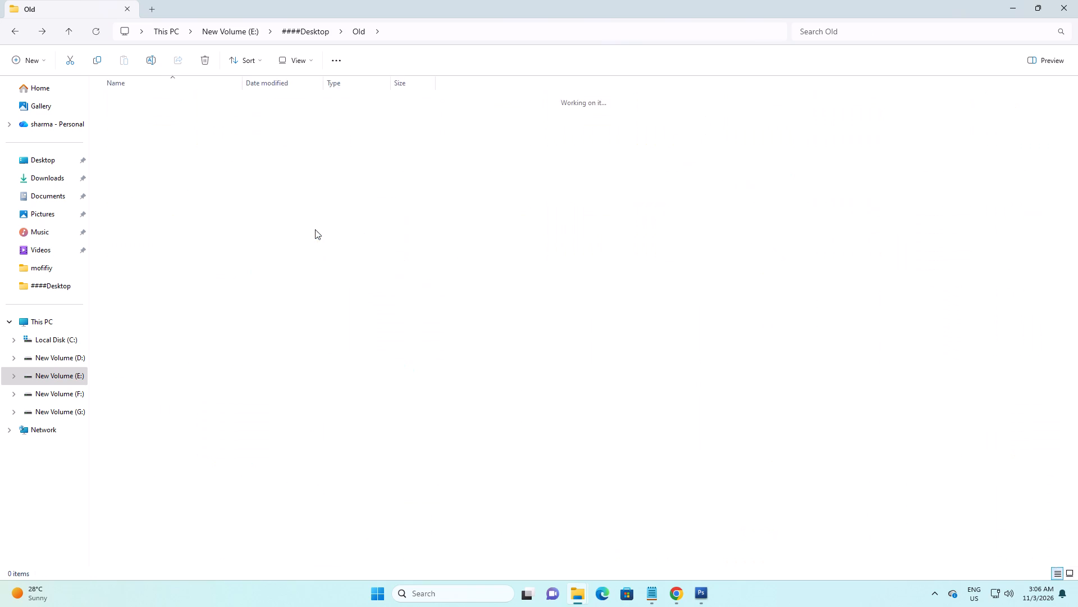
click(315, 229)
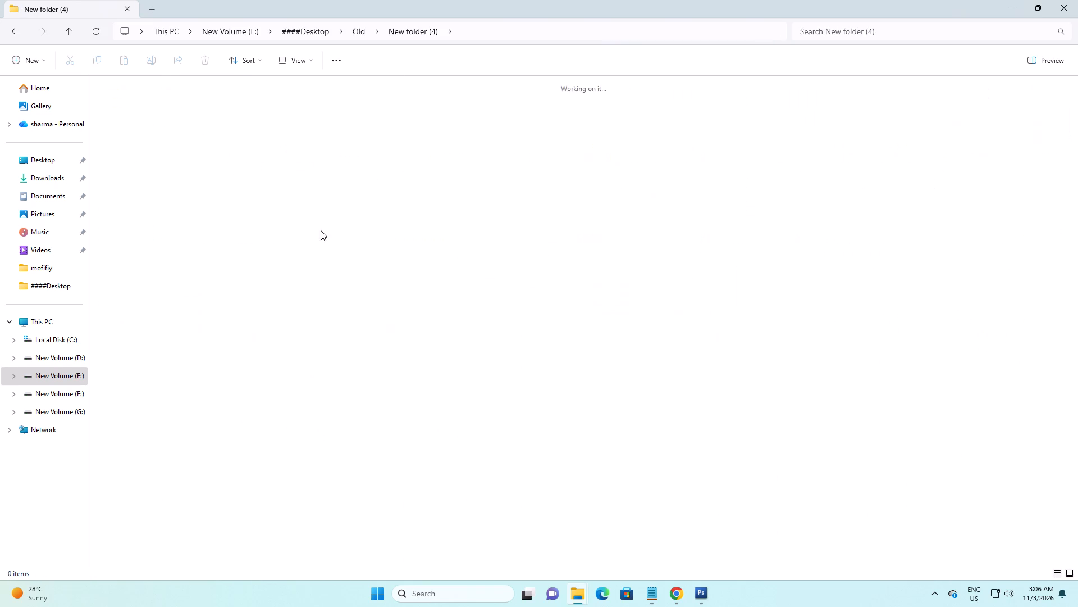
double_click(432, 237)
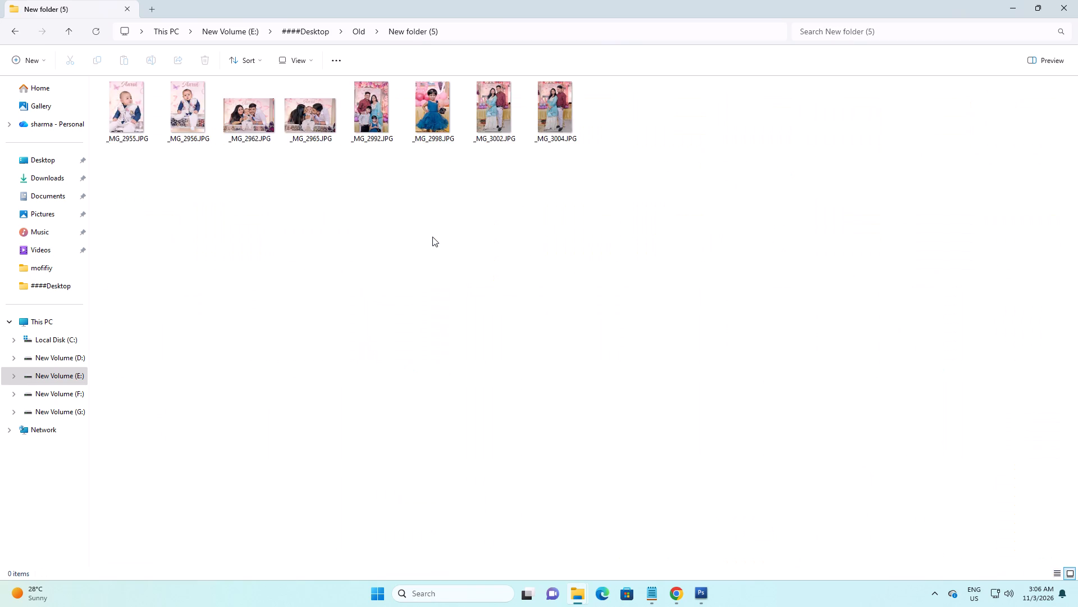
click(432, 237)
click(520, 234)
click(593, 237)
Move the Shotkey and Text folders from the Old folder to the desktop.
click(661, 237)
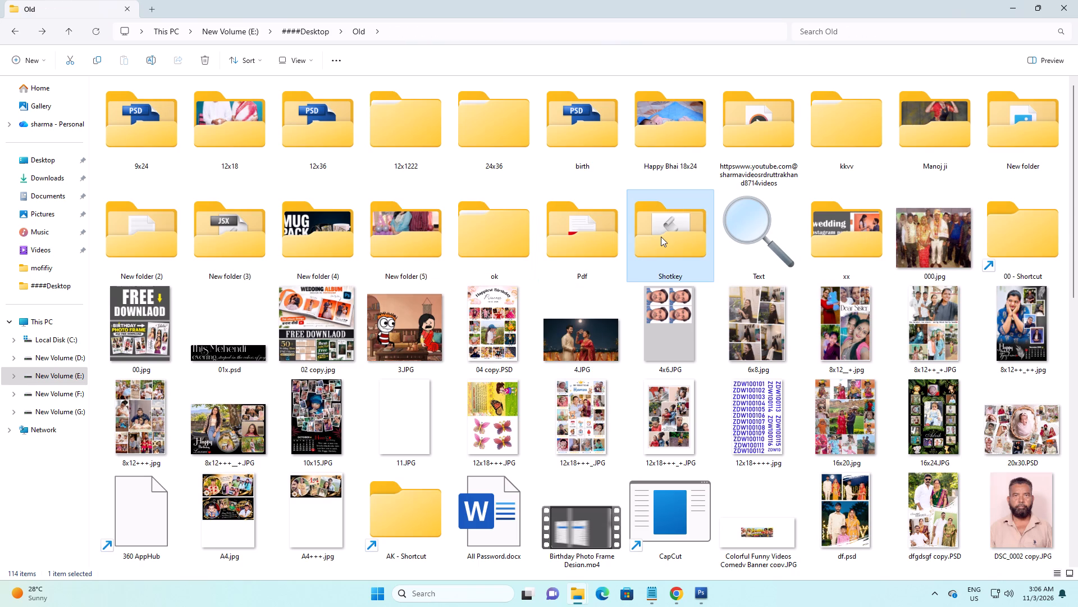
ctrl+click(728, 232)
key(ctrl+x)
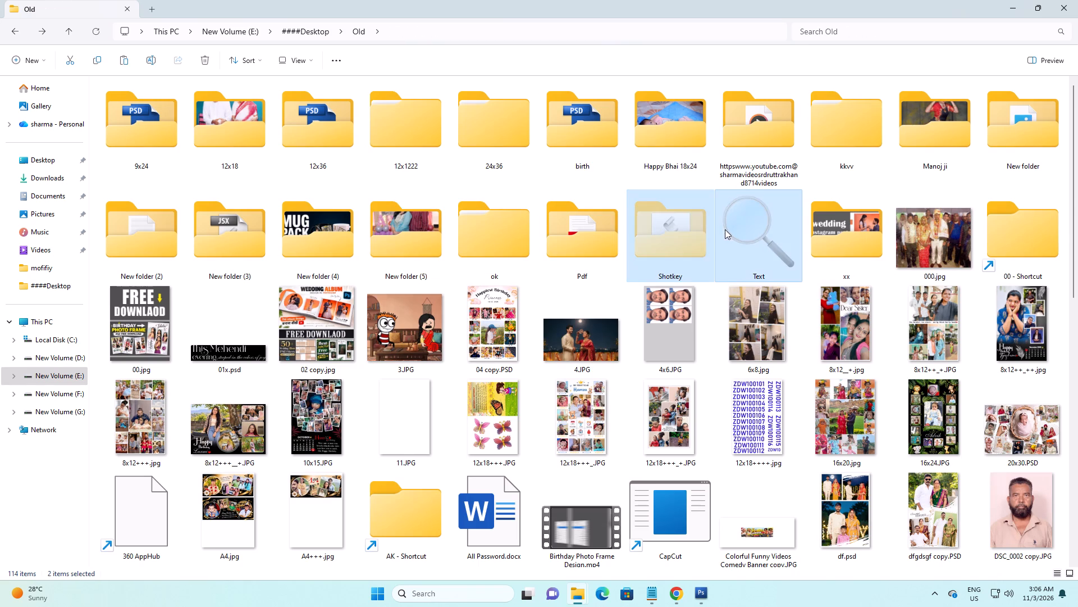
key(super+d)
key(ctrl+v)
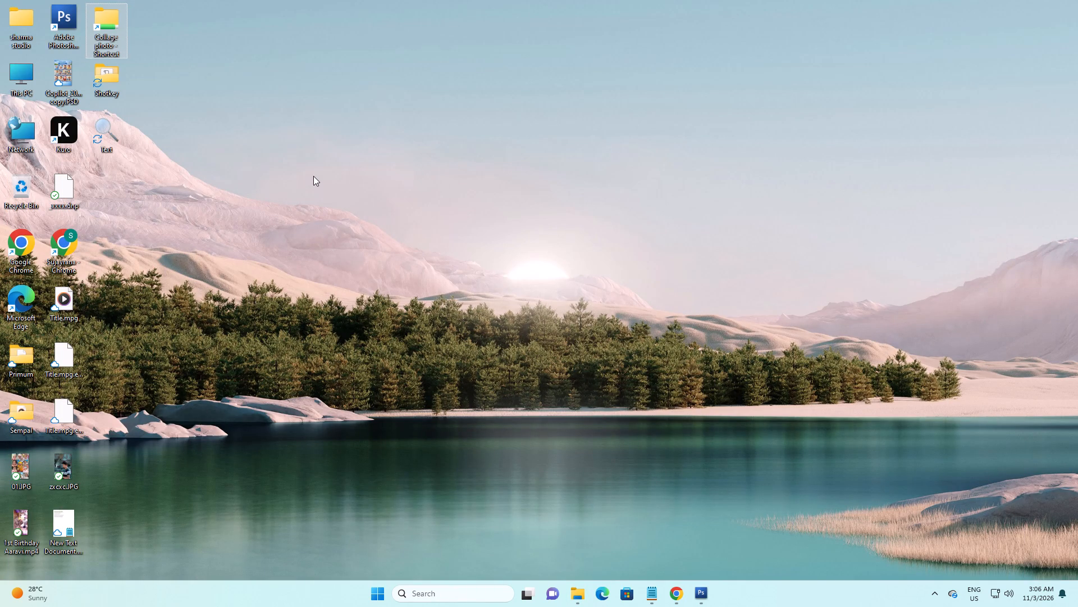
Open the Text folder on the desktop for a brief look and close it.
click(160, 135)
click(106, 124)
double_click(106, 124)
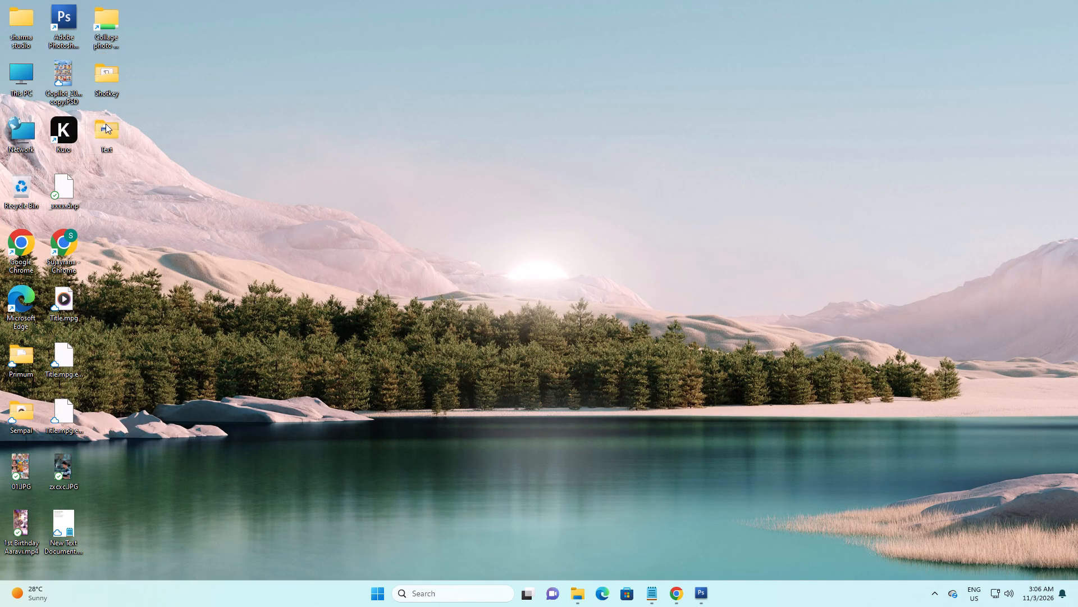
click(1077, 0)
Load the F5 Del.atn action file from the desktop's Shotkey folder into Photoshop.
double_click(108, 71)
ctrl+scroll(382, 236, up, 20)
ctrl+scroll(382, 236, up, 20)
ctrl+scroll(382, 236, up, 1)
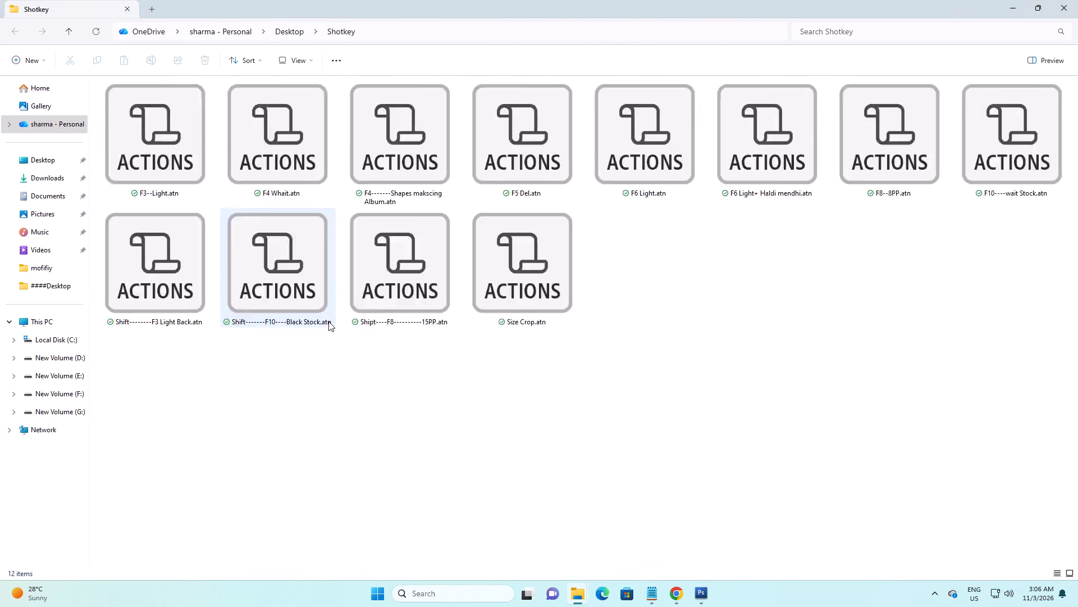
ctrl+scroll(328, 321, up, 2)
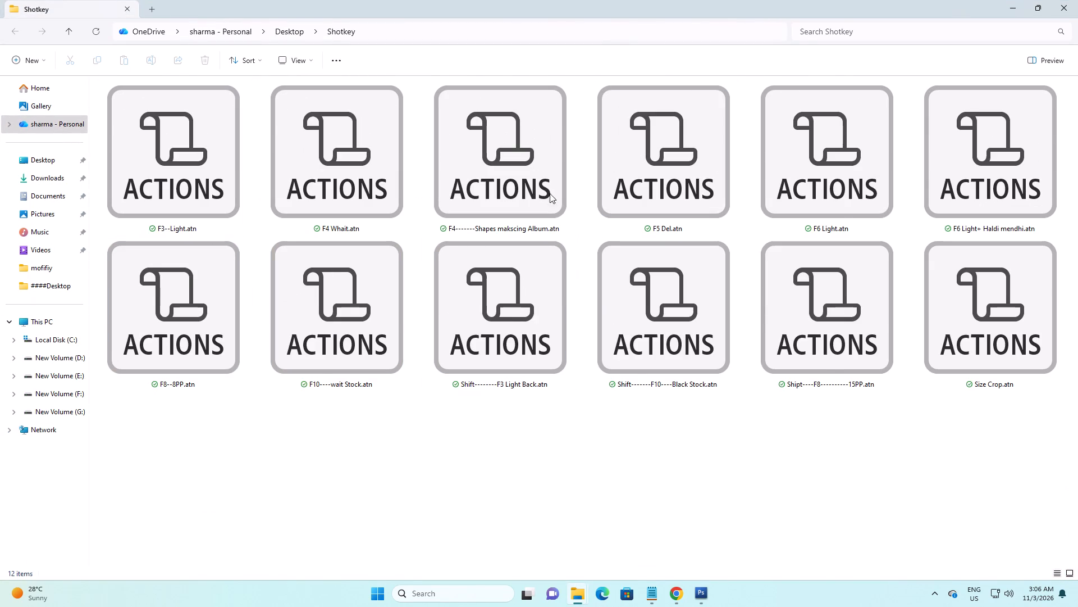
drag(677, 175, 739, 300)
key(alt+Tab)
key(alt+Tab)
key(alt+Tab)
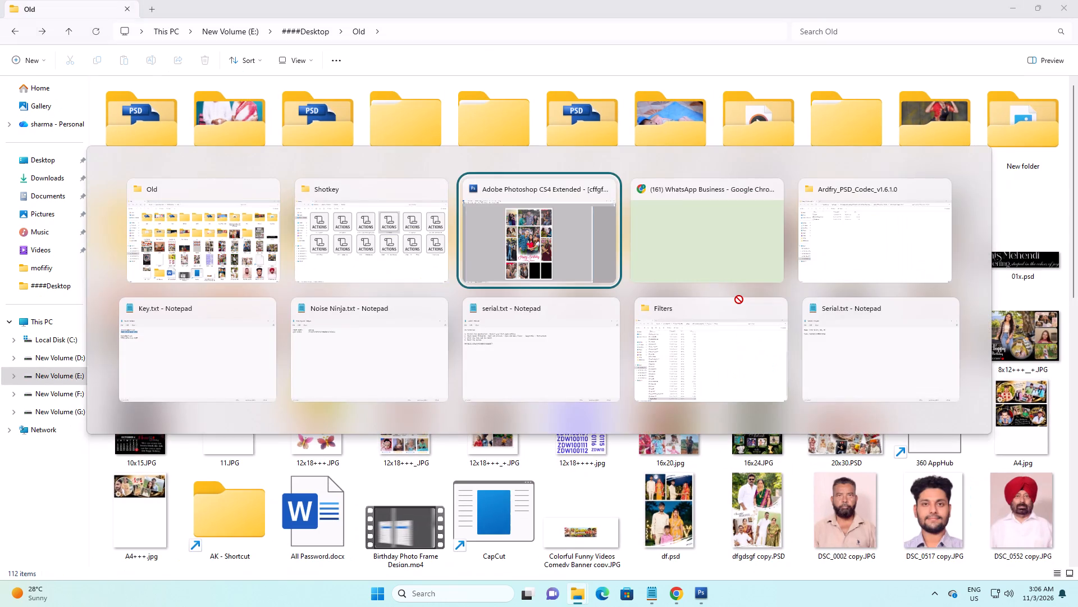
drag(739, 300, 551, 332)
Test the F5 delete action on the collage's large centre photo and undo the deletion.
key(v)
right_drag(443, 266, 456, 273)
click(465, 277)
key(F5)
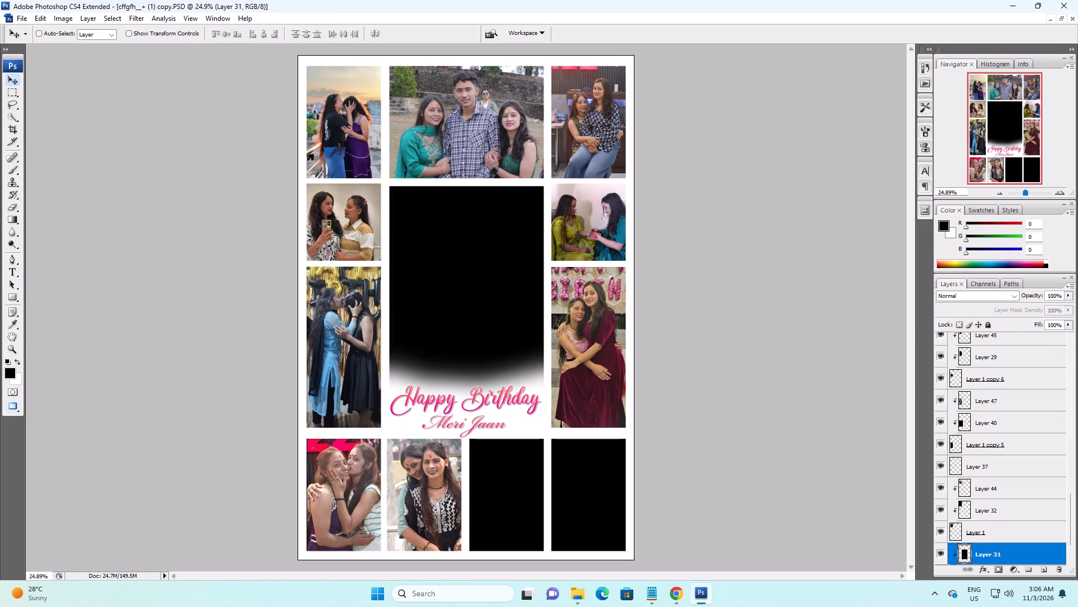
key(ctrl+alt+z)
Load the F6 Light.atn action file from the Shotkey folder into Photoshop.
key(alt+Tab)
key(alt+Tab)
key(alt+Tab)
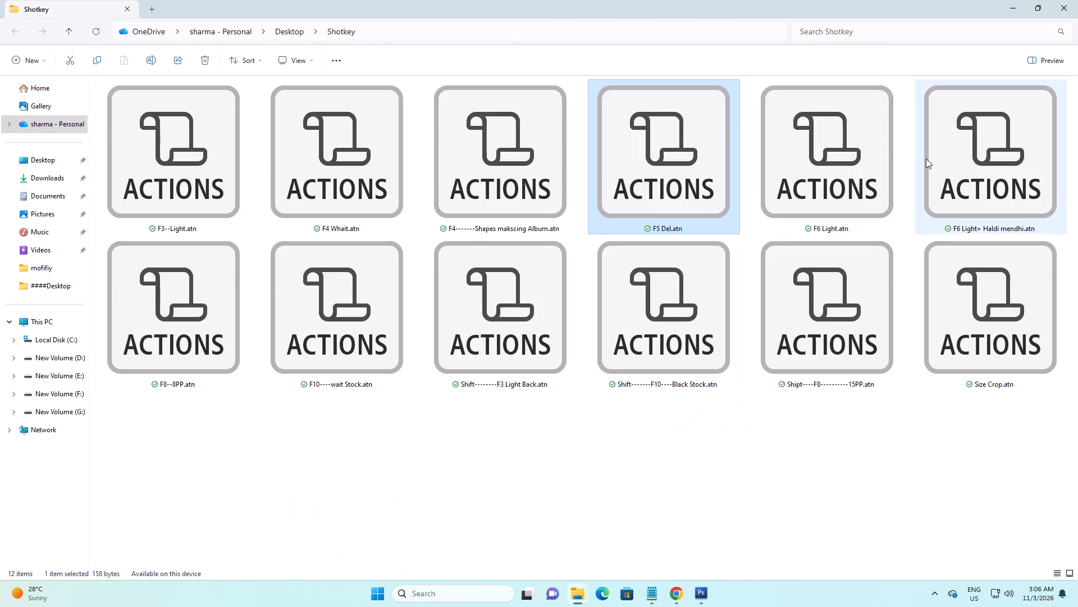
drag(874, 143, 614, 296)
key(alt+Tab)
key(alt+Tab)
key(alt+Tab)
Load the F8--8PP.atn action file from the Shotkey folder into Photoshop.
key(alt+Tab)
key(alt+Tab)
key(alt+Tab)
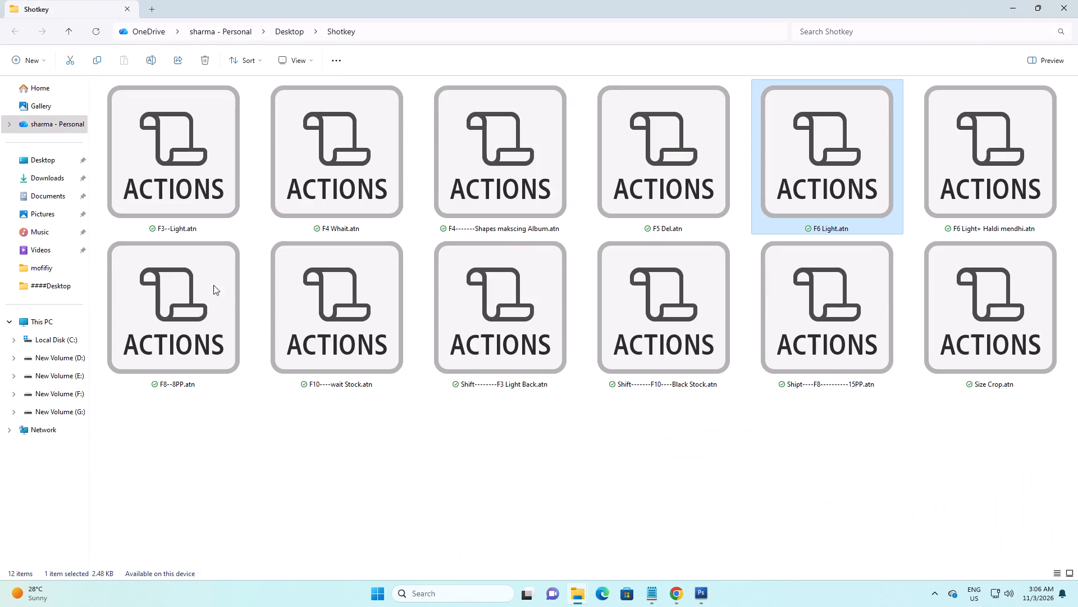
drag(172, 314, 563, 352)
key(alt+Tab)
key(alt+Tab)
key(alt+Tab)
Load the F10----wait Stock.atn action file from the Shotkey folder into Photoshop.
key(alt+Tab)
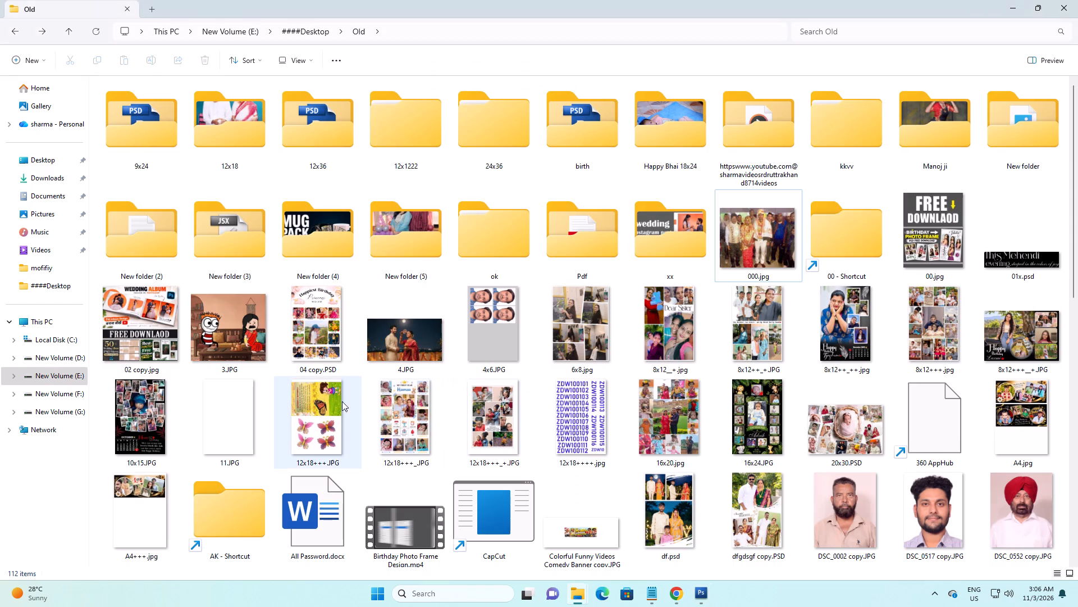
key(alt+Tab)
key(alt+Tab)
drag(332, 316, 415, 337)
key(alt+Tab)
key(alt+Tab)
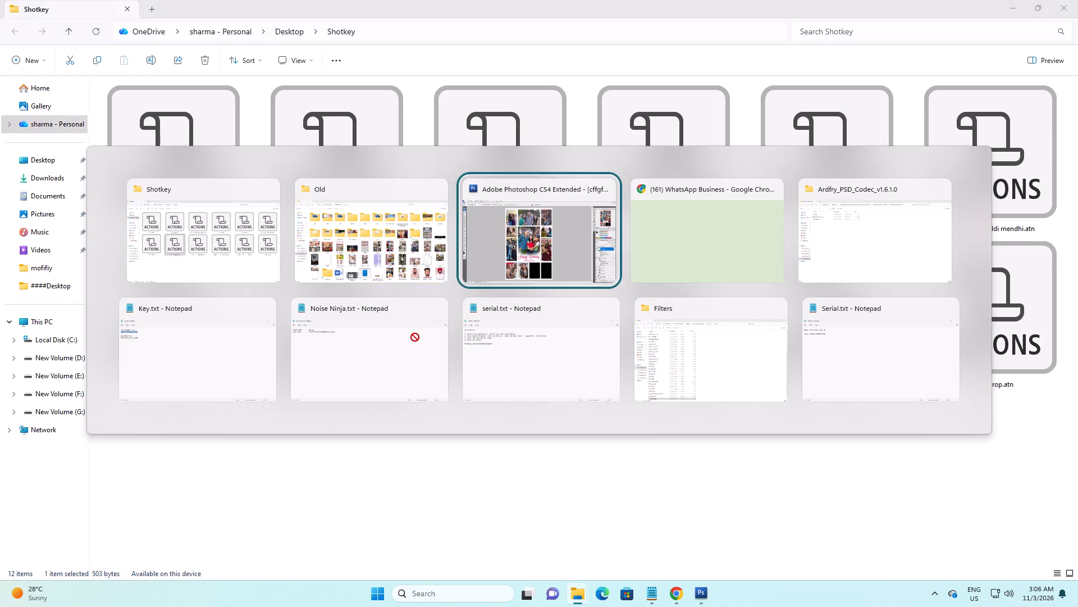
drag(415, 337, 538, 346)
Load the Shift--------F3 Light Back.atn action file from the Shotkey folder into Photoshop.
key(alt+Tab)
drag(500, 326, 687, 376)
key(alt+Tab)
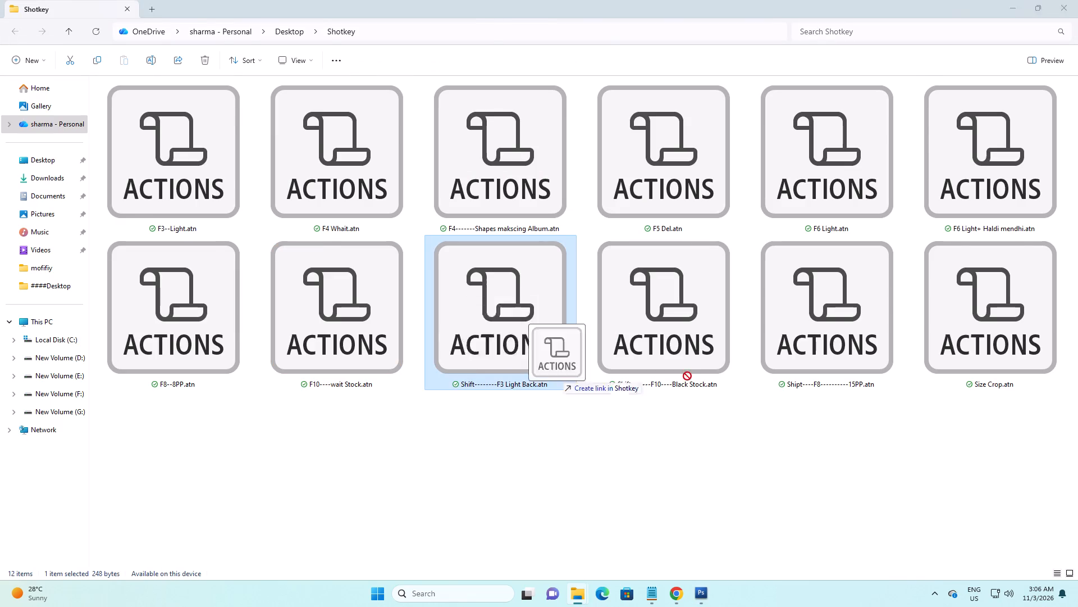
drag(687, 376, 536, 321)
Load the Shift-------F10----Black Stock.atn action file from the Shotkey folder into Photoshop.
key(alt+Tab)
key(alt+Tab)
key(alt+Tab)
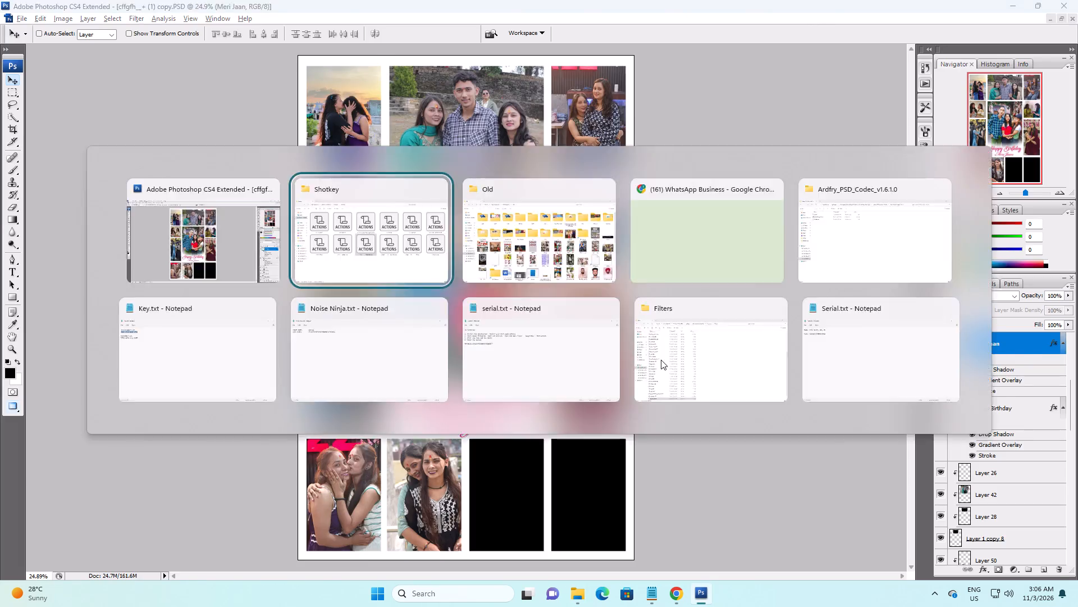
key(alt+Tab)
key(alt+Tab)
click(650, 334)
drag(674, 319, 528, 330)
key(alt+Tab)
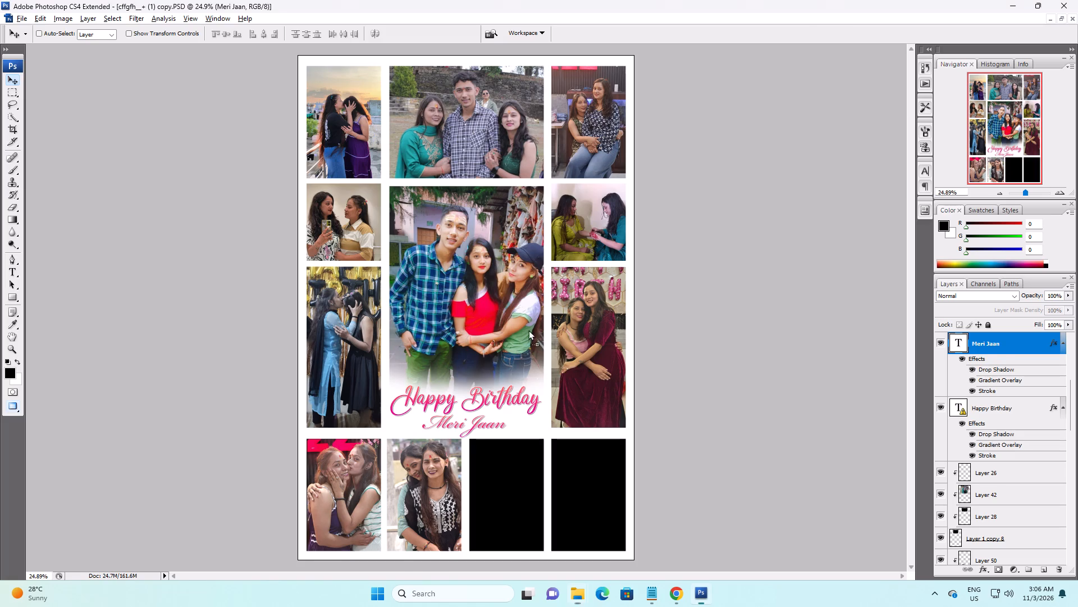
drag(528, 330, 505, 325)
Load the Shipt----F8----------15PP.atn action file from the Shotkey folder into Photoshop.
key(alt+Tab)
click(816, 345)
drag(834, 318, 815, 346)
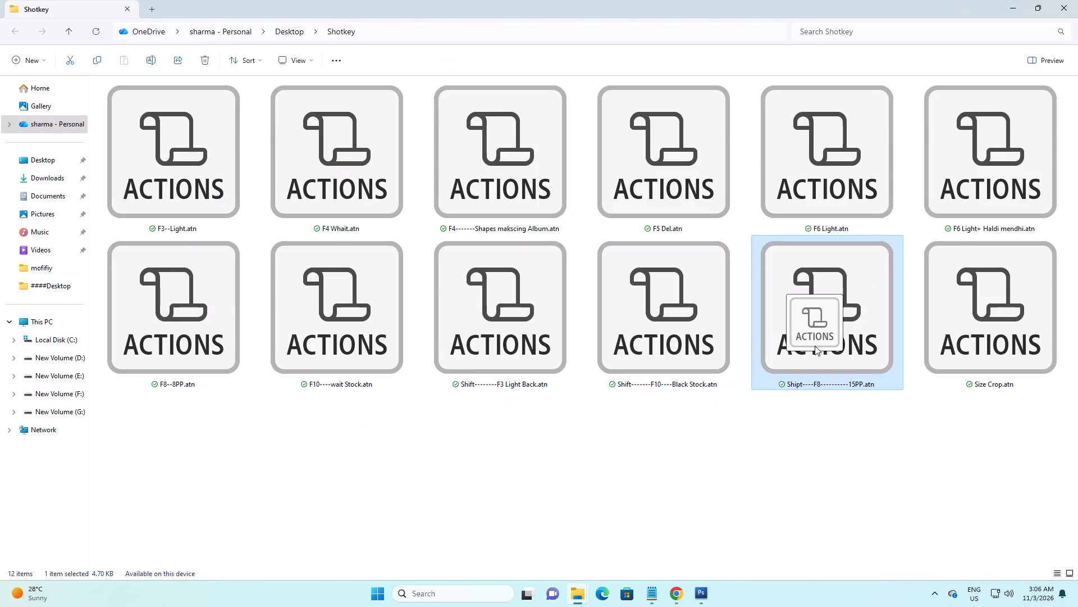
drag(815, 346, 573, 336)
key(alt+Tab)
key(alt+Tab)
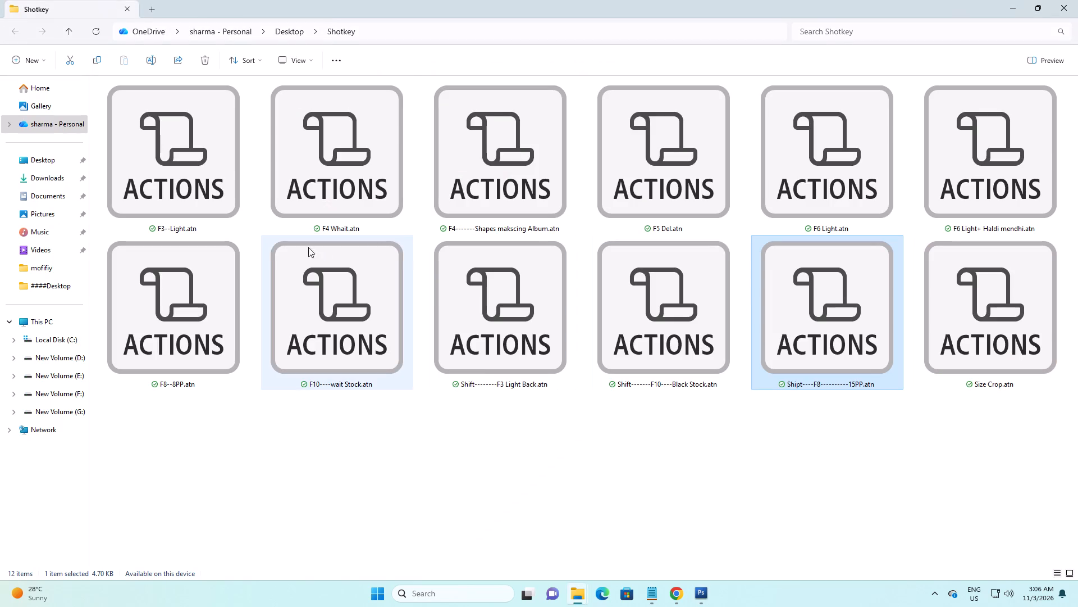
key(alt+Tab)
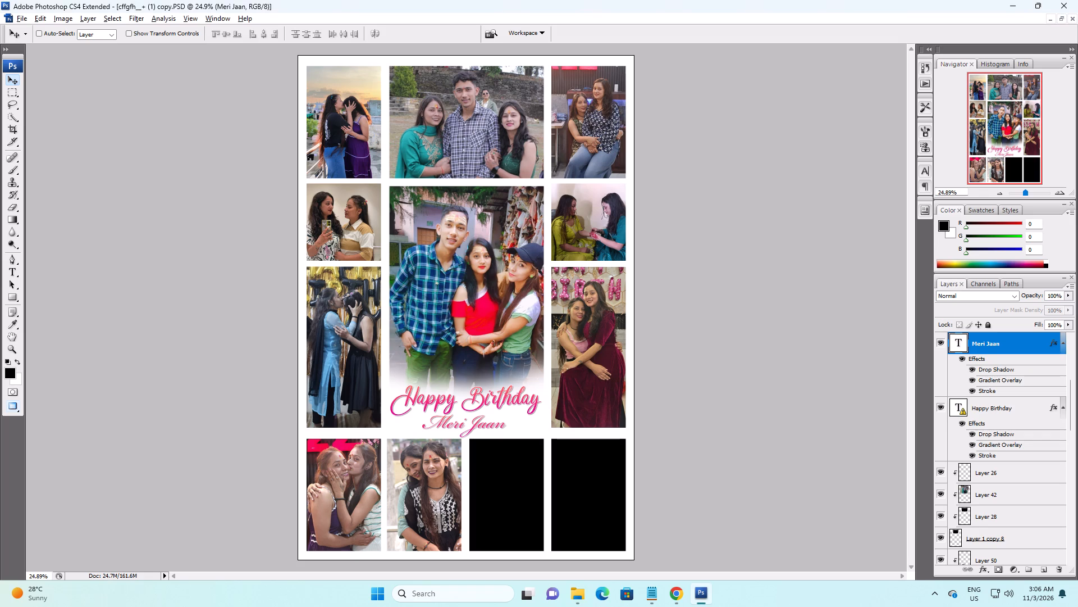
Apply the Light Back Levels action to Layer 41, the large central group photo of the collage.
right_click(497, 287)
drag(500, 290, 506, 293)
key(shift+F3)
key(shift+F3)
key(F3)
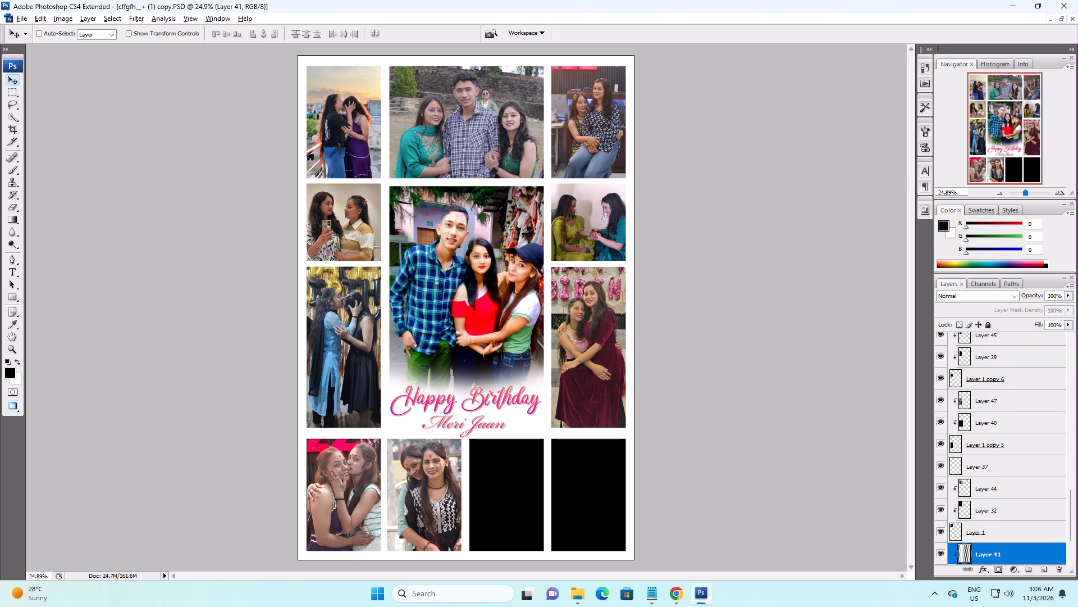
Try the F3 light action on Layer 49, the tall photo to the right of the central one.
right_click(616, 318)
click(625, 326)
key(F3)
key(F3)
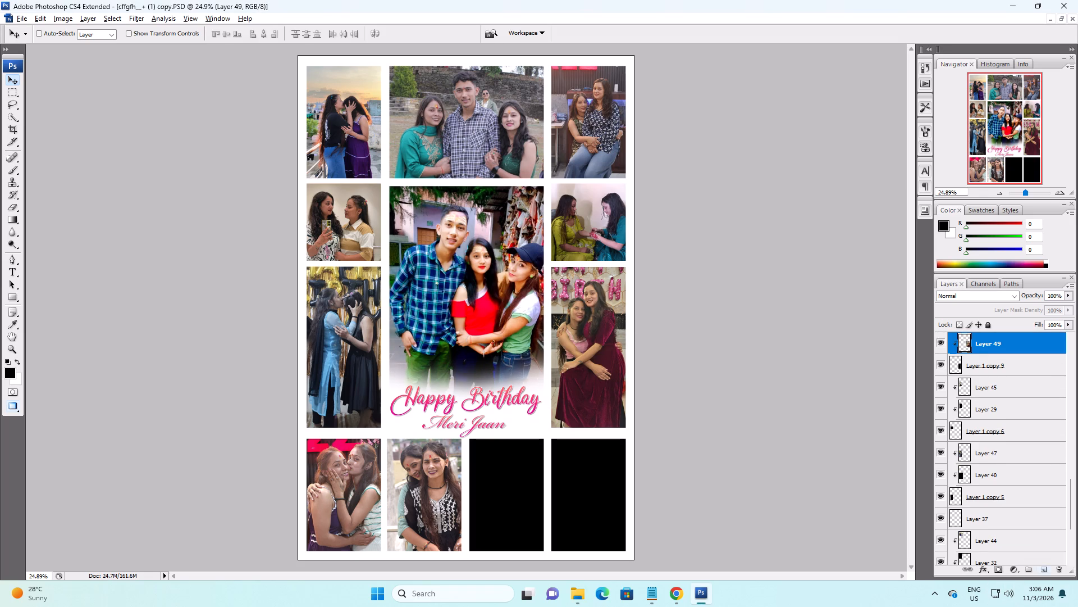
Add a new empty layer above Layer 49.
click(1043, 570)
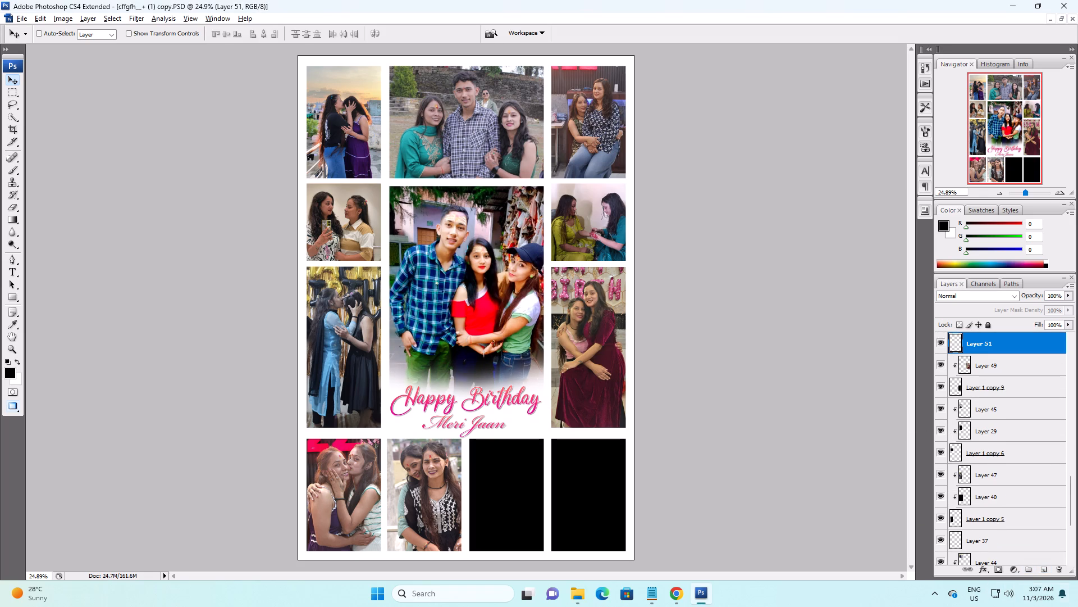
Create Action 2 in the Shift--------F3 Light Back set with function key F3 and start recording.
key(F9)
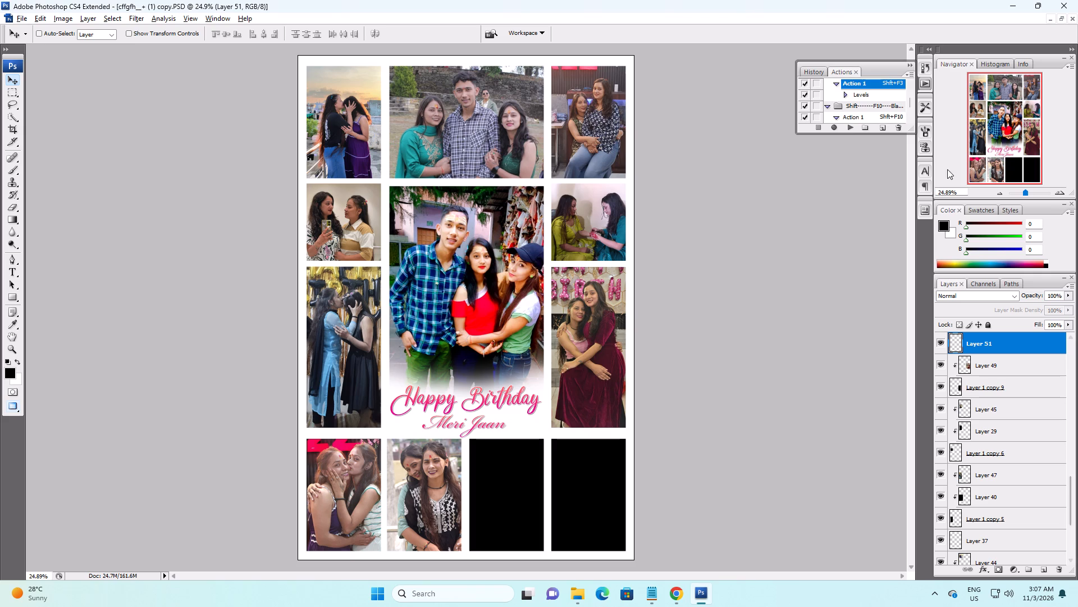
click(885, 128)
click(501, 221)
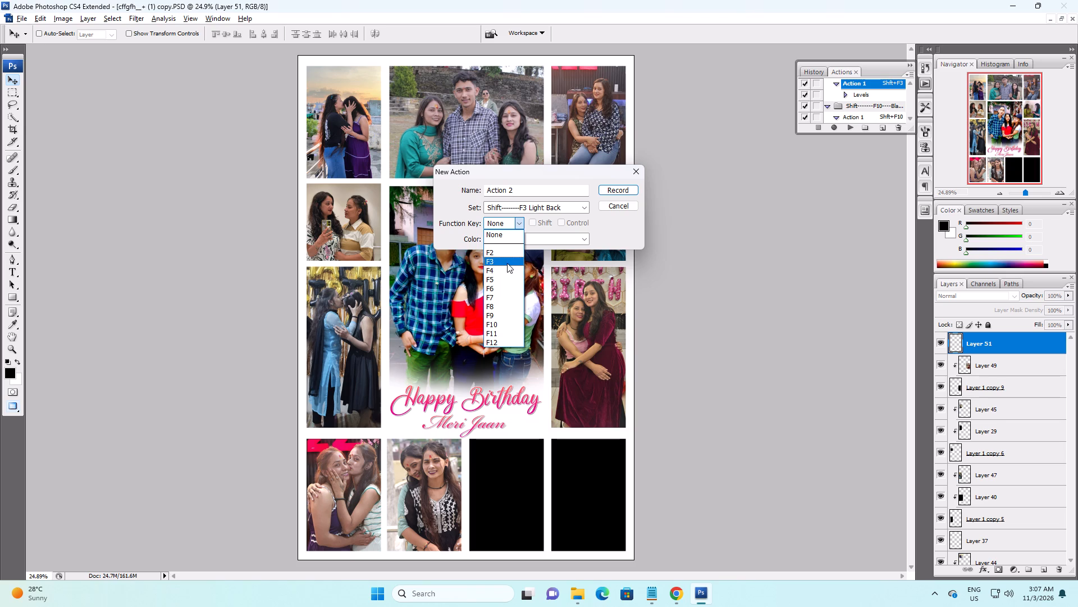
click(507, 261)
click(607, 187)
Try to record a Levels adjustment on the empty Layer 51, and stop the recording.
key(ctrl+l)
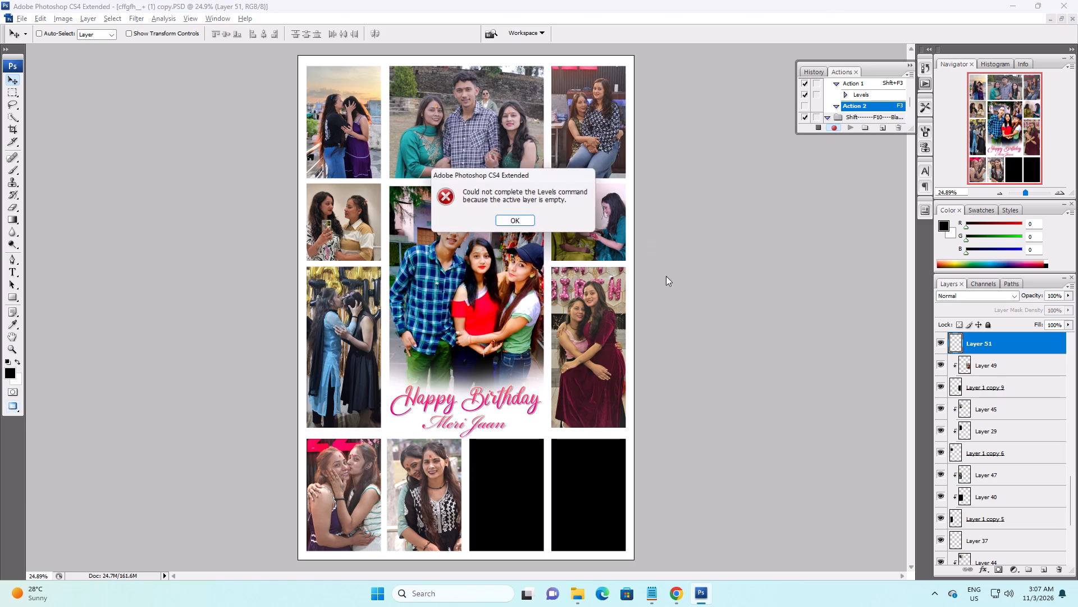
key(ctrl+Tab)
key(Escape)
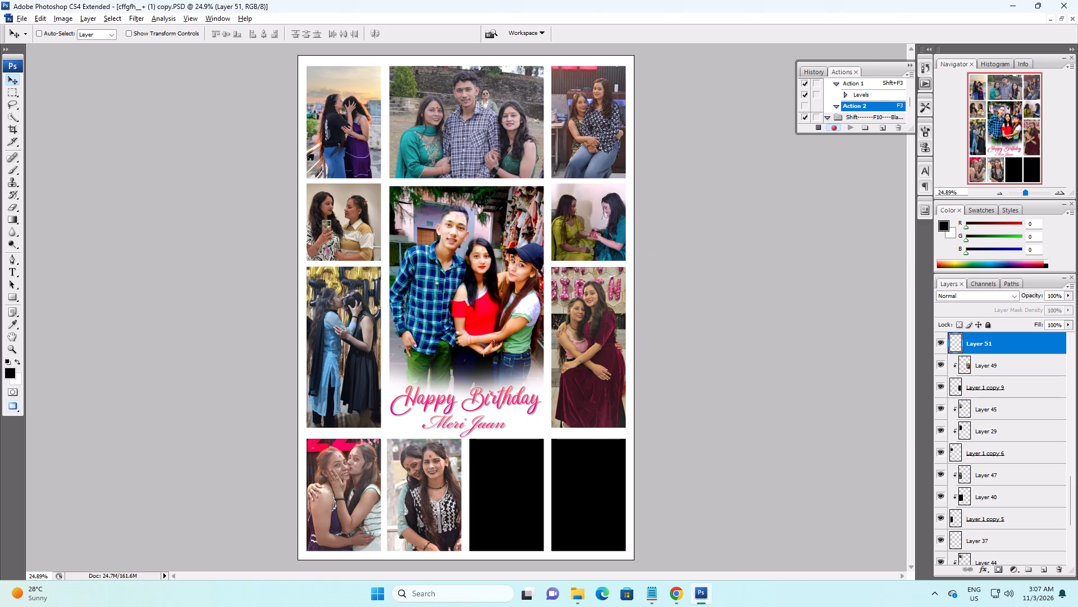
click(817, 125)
Record a Curves adjustment on Layer 49 into Action 2, brightening the RGB curve at input 115 to output 138.
right_drag(453, 273, 462, 278)
drag(469, 283, 602, 311)
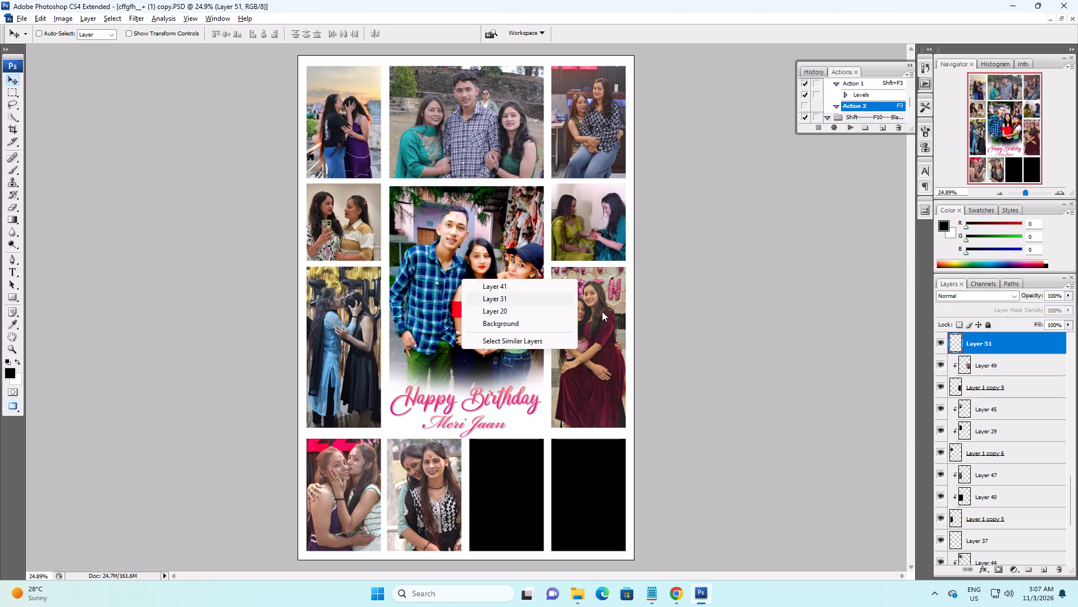
drag(602, 311, 601, 311)
right_drag(594, 300, 603, 304)
drag(610, 309, 617, 312)
key(ctrl+m)
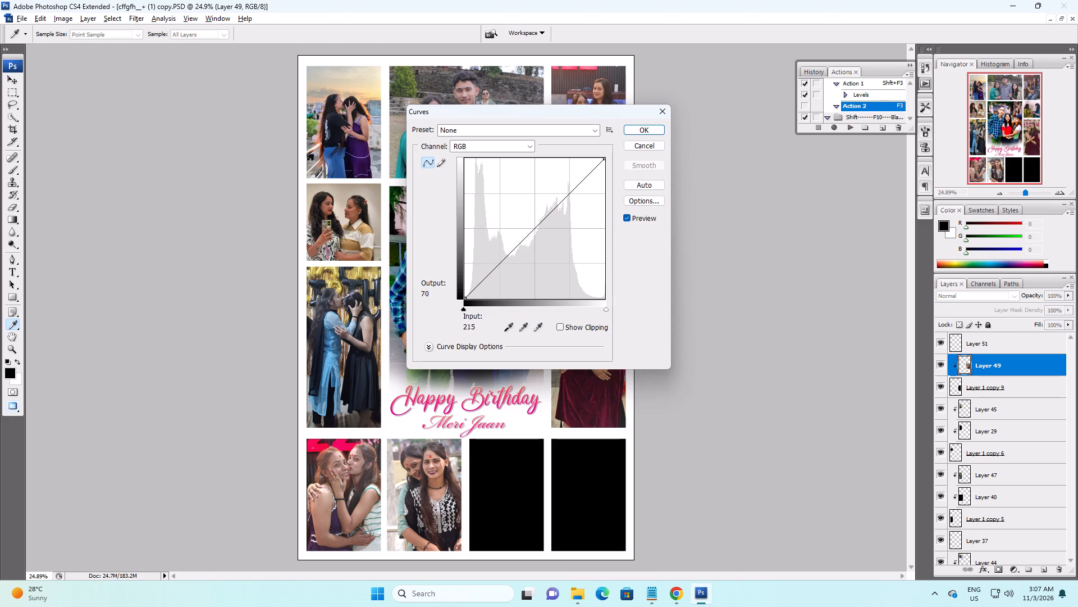
key(Escape)
click(833, 126)
key(ctrl+m)
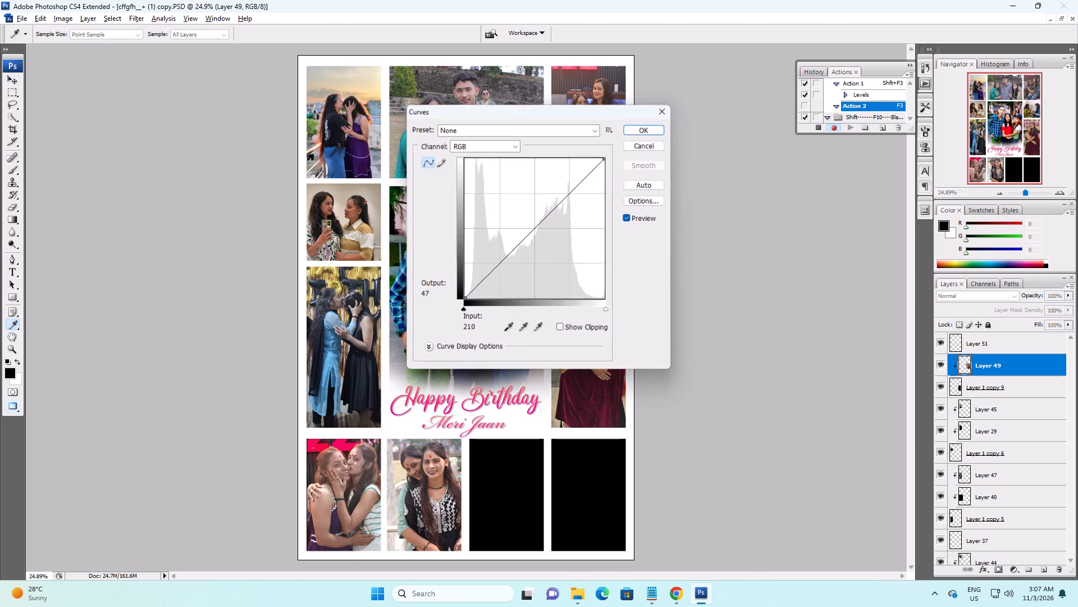
drag(533, 225, 527, 221)
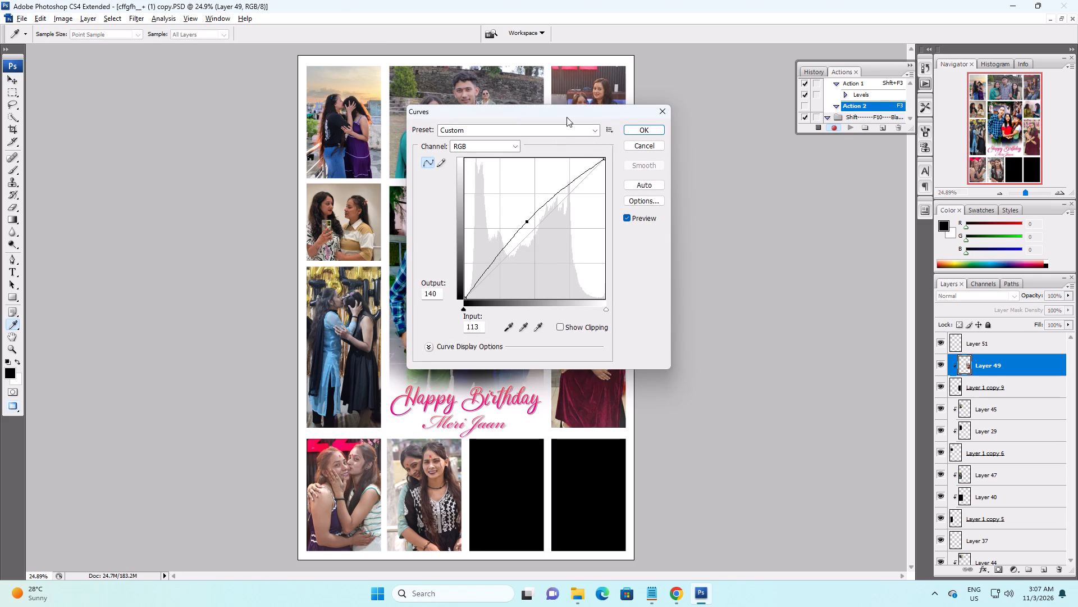
drag(567, 112, 397, 173)
click(358, 283)
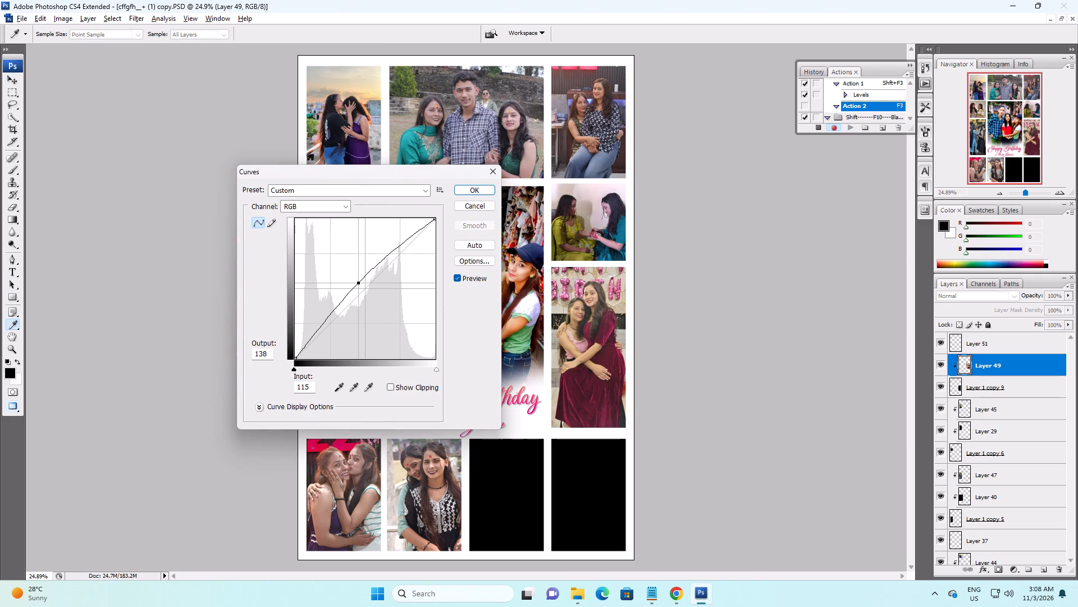
key(Return)
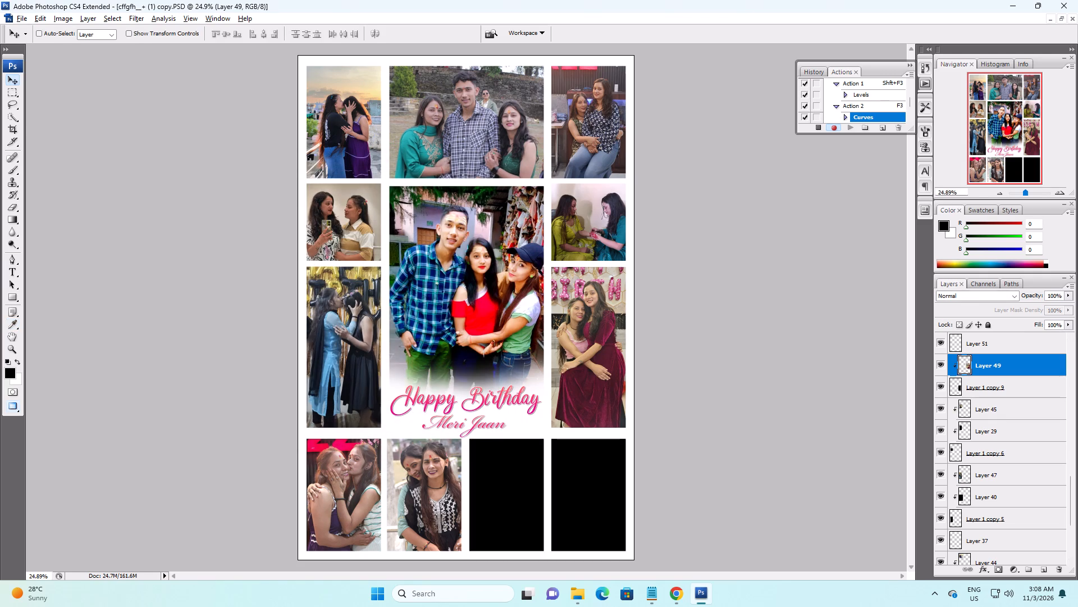
click(817, 130)
Apply the new Curves action once and the Light Back Levels action four times to Layer 49.
key(F3)
key(shift+F3)
key(shift+F3)
key(shift+F3)
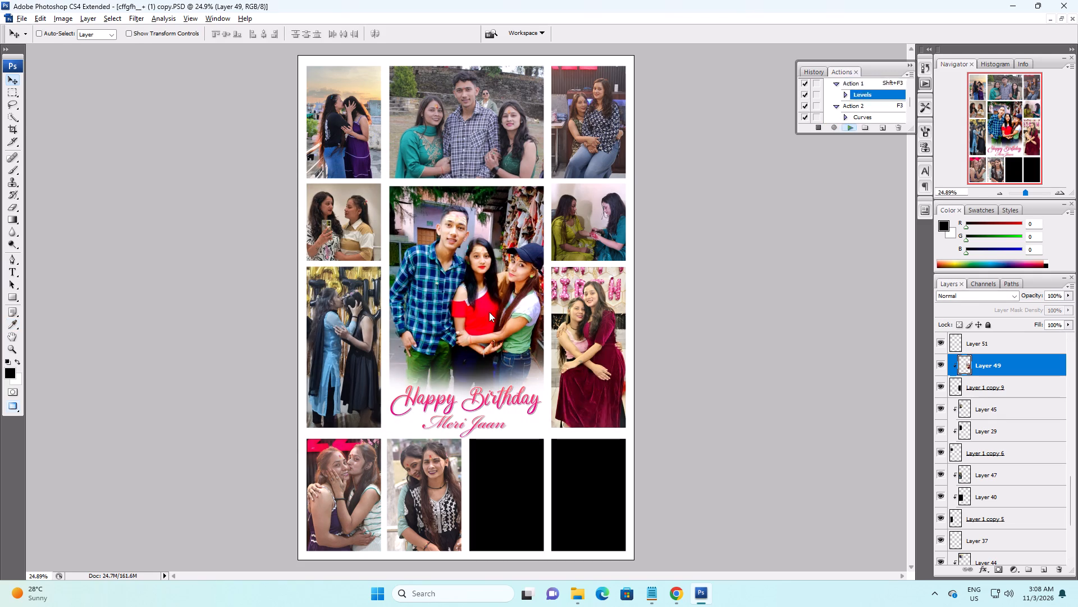
key(shift+F3)
Shift Layer 49's midtones toward blue with Color Balance.
key(ctrl+b)
key(ctrl+Tab)
key(Tab)
scroll(583, 210, up, 19)
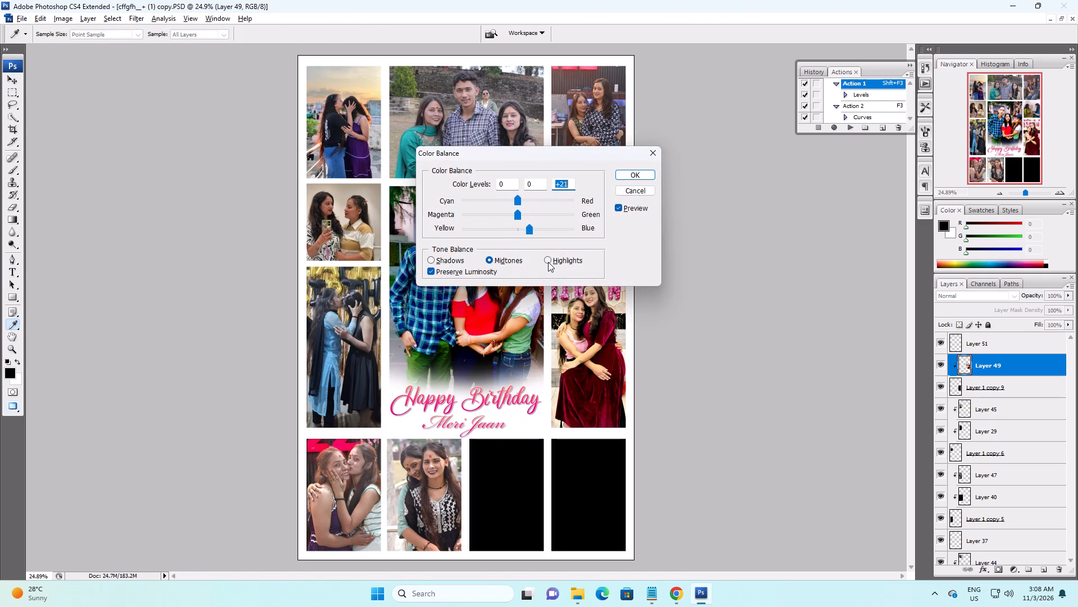
scroll(548, 262, up, 9)
key(Return)
Apply the Curves action twice to Layer 45, the small photo in the collage's second row at the left.
right_drag(431, 275, 441, 280)
drag(449, 284, 454, 288)
right_drag(345, 219, 354, 224)
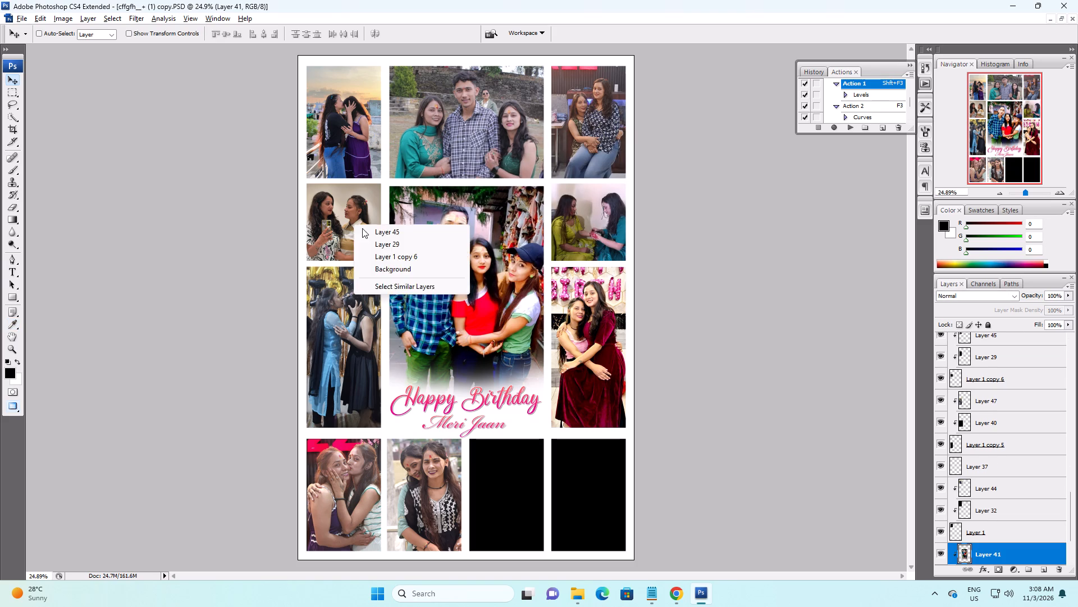
click(362, 228)
key(F3)
key(F3)
Apply the Curves action to the collage's top-left photo.
right_drag(339, 132, 349, 137)
click(355, 141)
key(F3)
Apply the Curves action twice and the Levels action four times to Layer 42, the top-middle group photo.
right_drag(480, 137, 488, 141)
click(498, 147)
key(F3)
key(shift+F3)
key(shift+F3)
key(F3)
key(shift+F3)
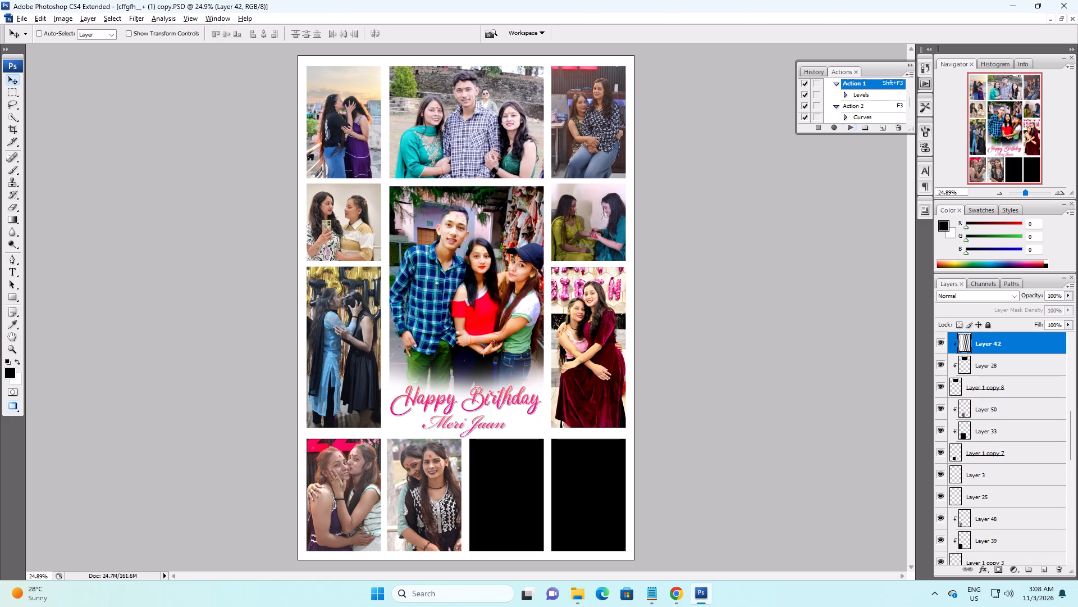
key(shift+F3)
Undo the last three adjustments on Layer 42 and run the Levels action on it once more.
key(ctrl+alt+z)
key(ctrl+alt+z)
key(ctrl+alt+z)
key(shift+F3)
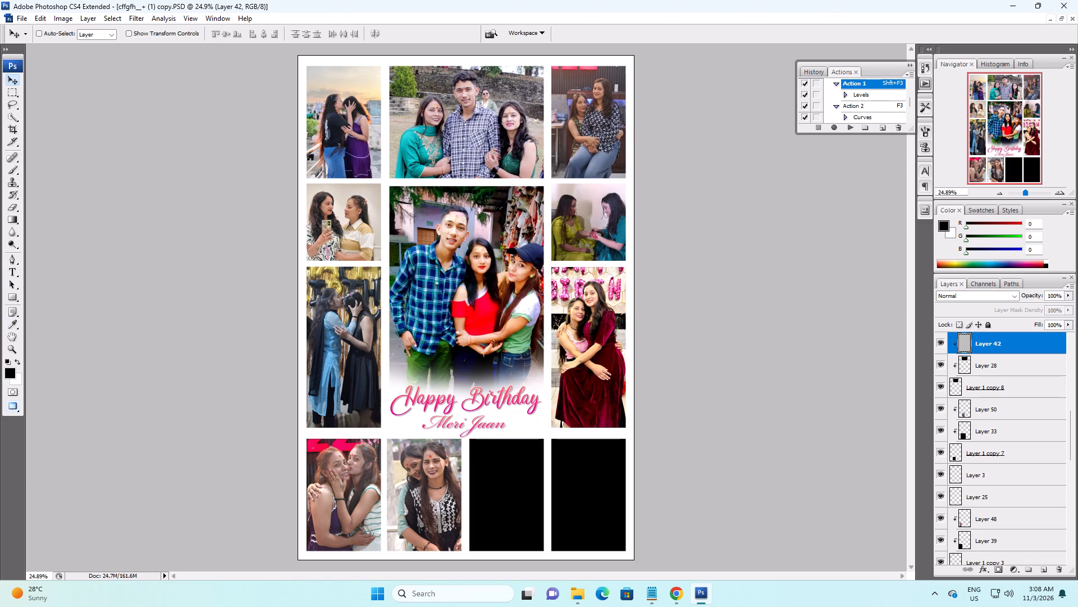
Apply the Curves action three times and the Levels action three times to Layer 43, the collage's top-right photo.
right_drag(591, 118, 603, 123)
click(613, 129)
key(F3)
key(F3)
key(shift+F3)
key(shift+F3)
key(shift+F3)
key(F3)
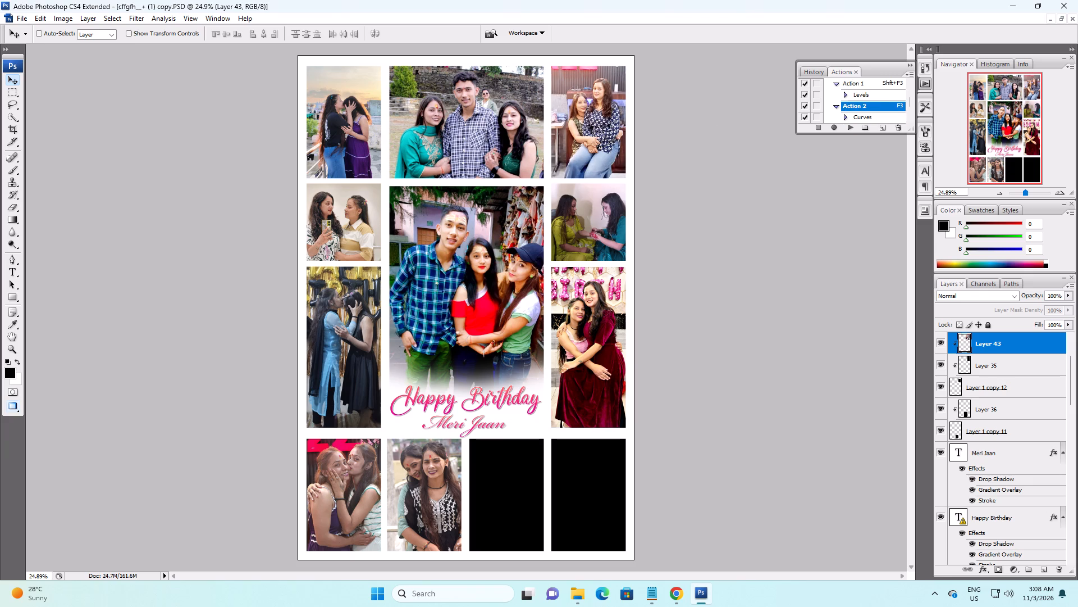
Apply the Curves action twice and the Levels action twice to Layer 47, the tall photo on the collage's left.
right_click(373, 220)
click(382, 228)
right_drag(340, 299, 354, 305)
click(362, 311)
key(F3)
key(F3)
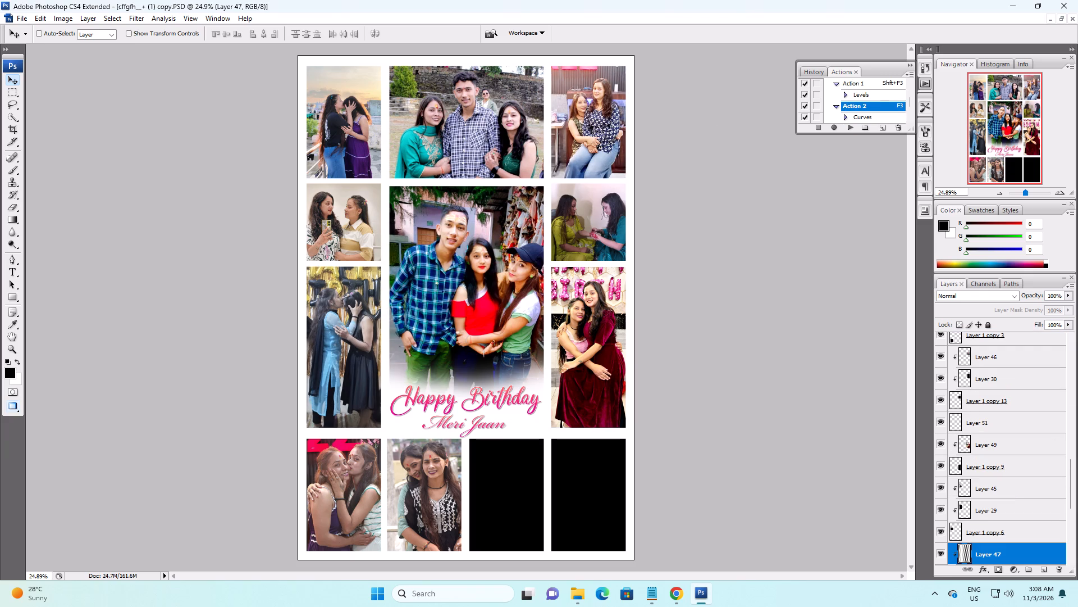
key(shift+F3)
key(shift+F3)
Apply the Curves action twice and the Levels action four times to Layer 48, the collage's bottom-left photo.
right_click(602, 337)
click(609, 339)
right_drag(355, 449, 364, 454)
click(372, 457)
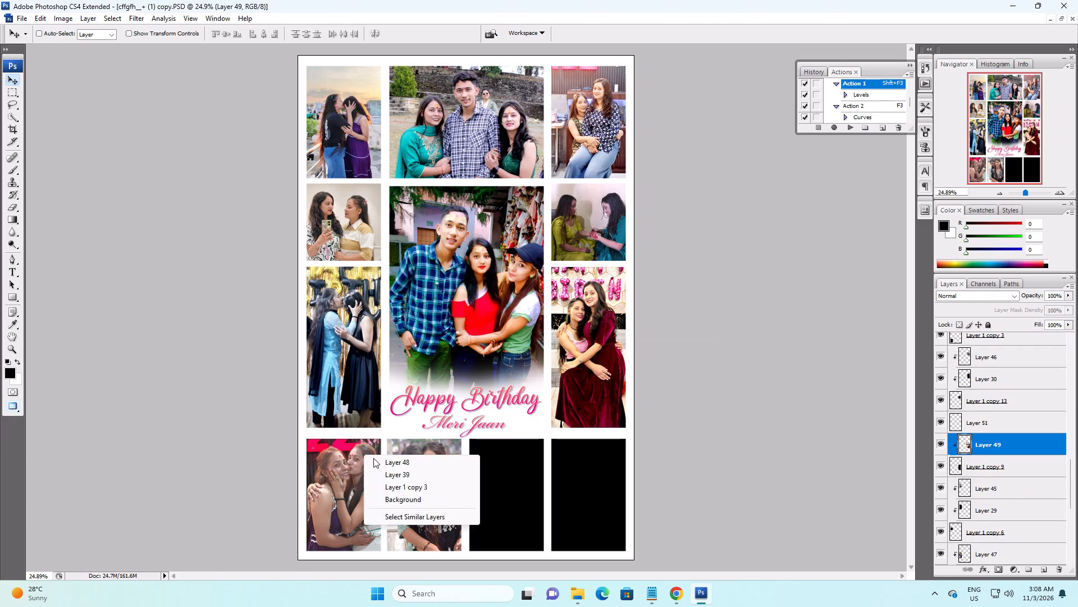
key(F3)
key(F3)
key(shift+F3)
key(shift+F3)
key(shift+F3)
key(shift+F3)
Step back twice to Layer 48 and run the Levels action on it again.
right_click(410, 461)
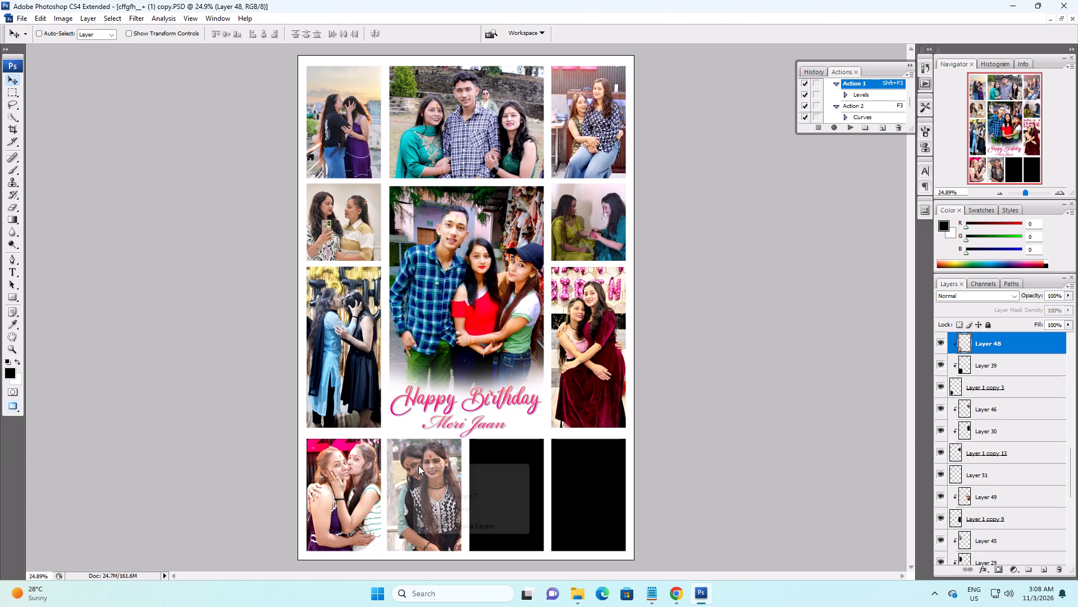
click(431, 471)
key(ctrl+alt+z)
key(ctrl+alt+z)
key(shift+F3)
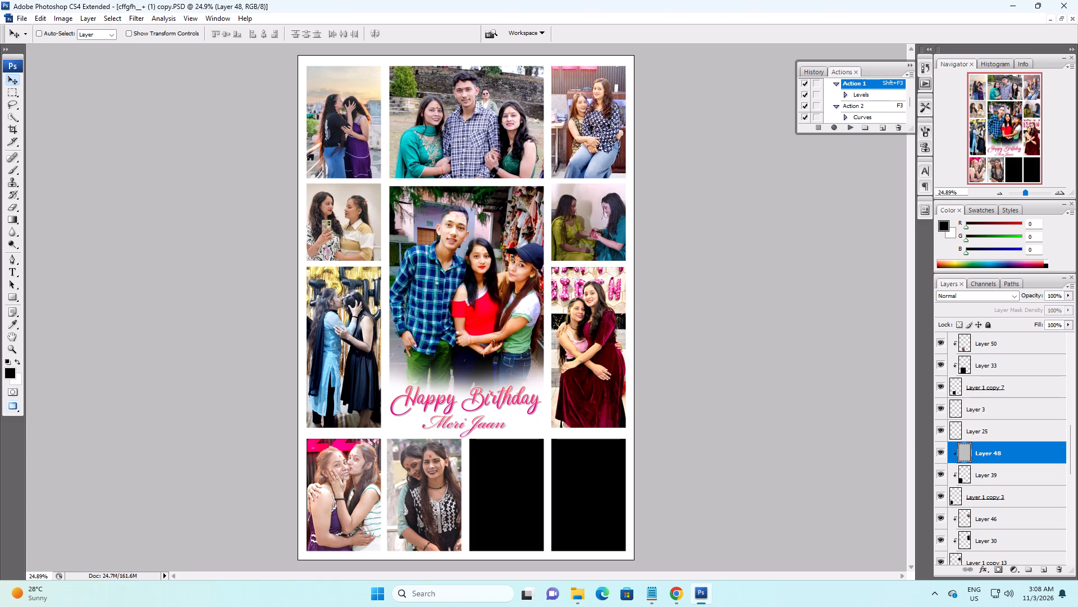
Lasso the upper part of the bottom-left photo on Layer 48 and feather the selection by 90 pixels.
key(l)
drag(380, 418, 239, 382)
key(ctrl+alt+d)
text(90)
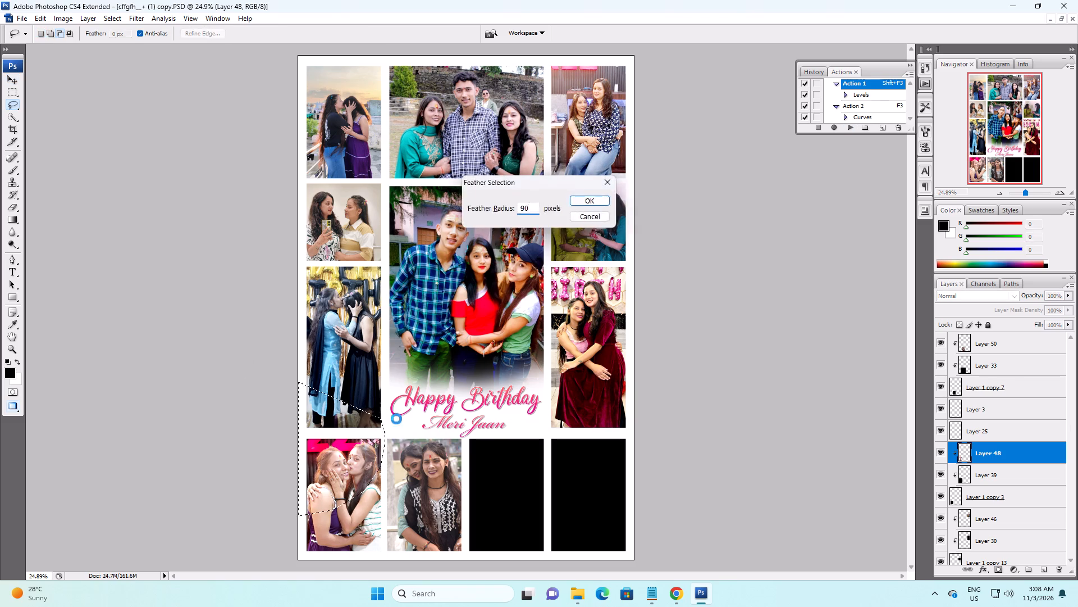
key(ctrl+Return)
Darken the midtones of the feathered area on Layer 48 with Levels, and deselect it.
key(ctrl+l)
key(ctrl+Tab)
click(511, 254)
scroll(529, 266, down, 20)
scroll(529, 266, down, 15)
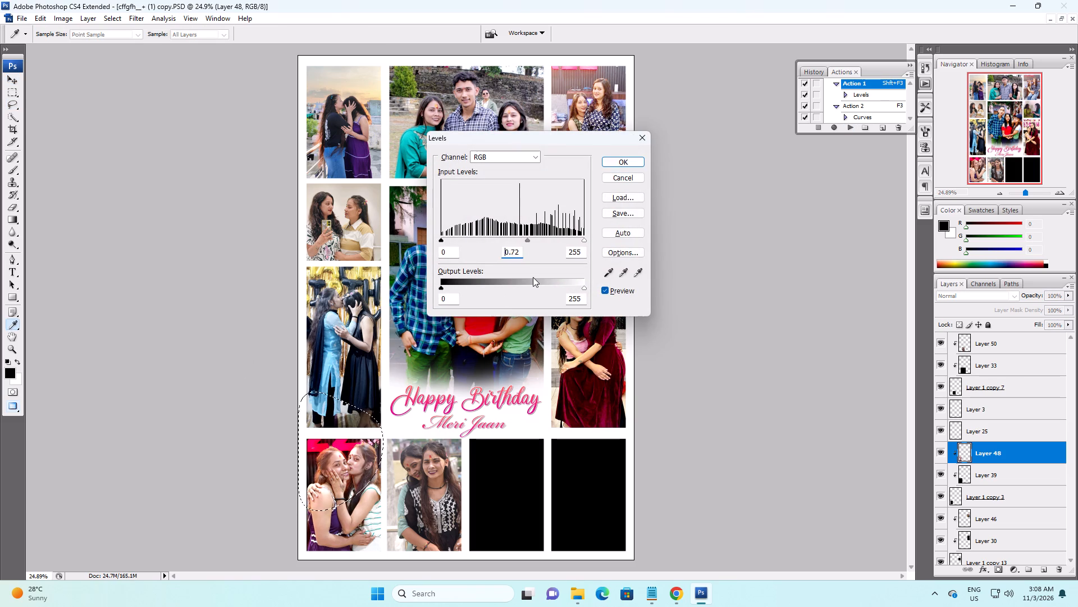
scroll(533, 277, down, 4)
key(Return)
key(ctrl+d)
Apply the Curves and Levels actions twice each to Layer 50, the second bottom-row photo, and undo the last one.
key(v)
right_drag(427, 457, 442, 467)
click(450, 473)
key(F3)
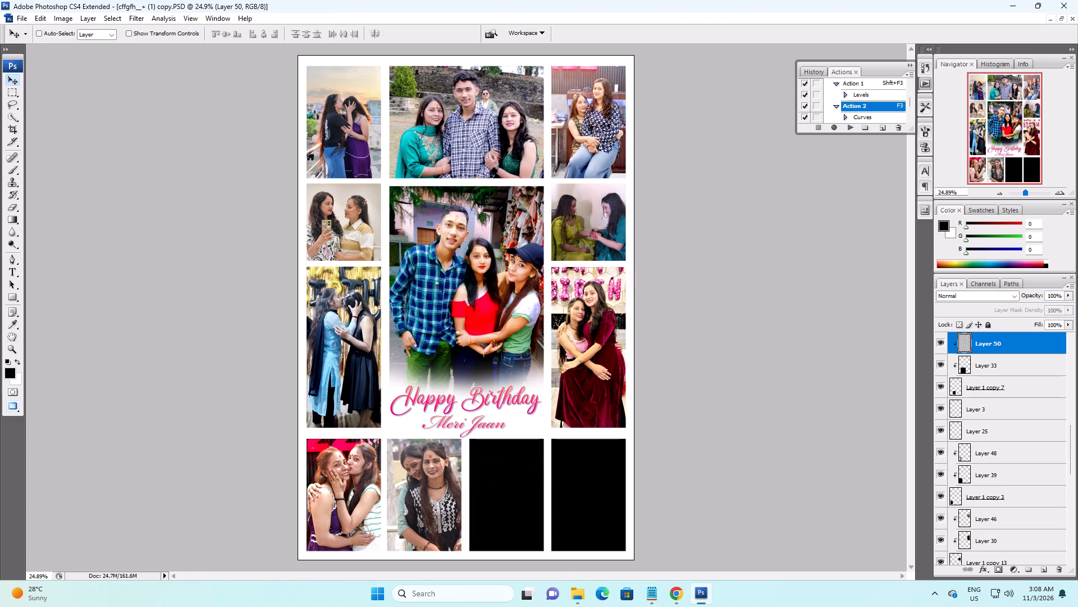
key(F3)
key(shift+F3)
key(shift+F3)
key(ctrl+alt+z)
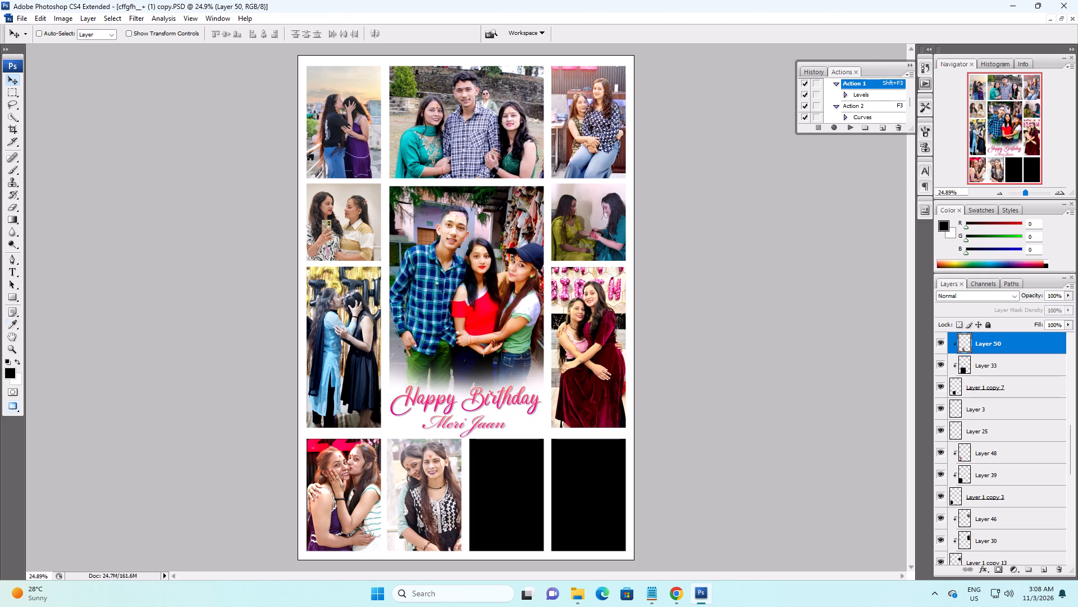
Raise the black input level of Layer 50, the second bottom-row photo, to 30 with Levels.
key(ctrl+l)
key(ctrl+Tab)
click(451, 252)
scroll(451, 252, up, 20)
scroll(451, 252, up, 10)
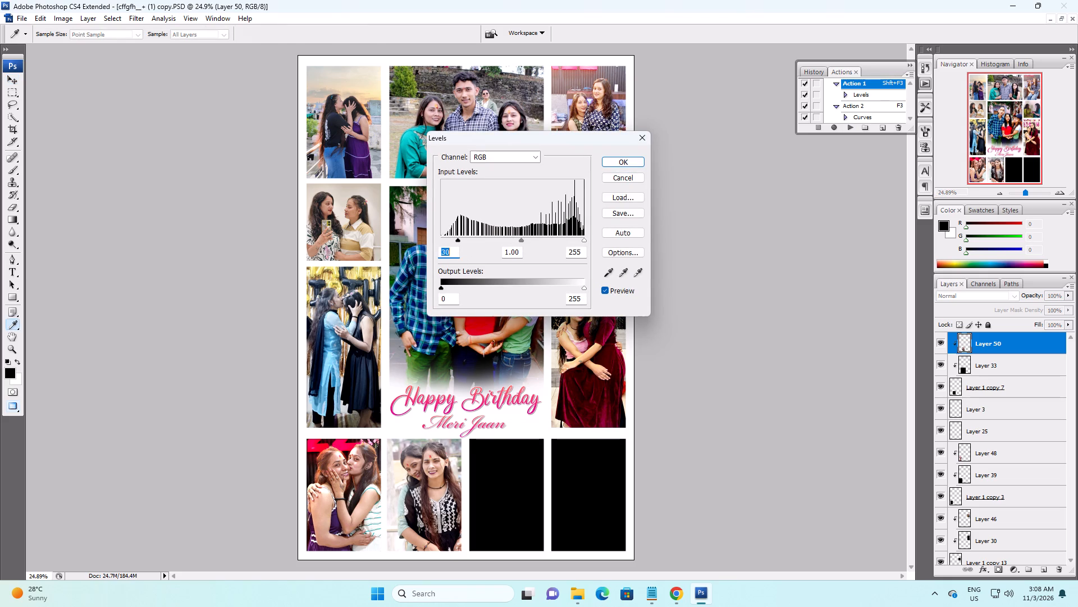
key(Return)
Select Layer 46, the photo of two women beside the central portrait, and run the Curves action twice and the Levels action once.
key(v)
right_drag(579, 195, 588, 201)
click(604, 209)
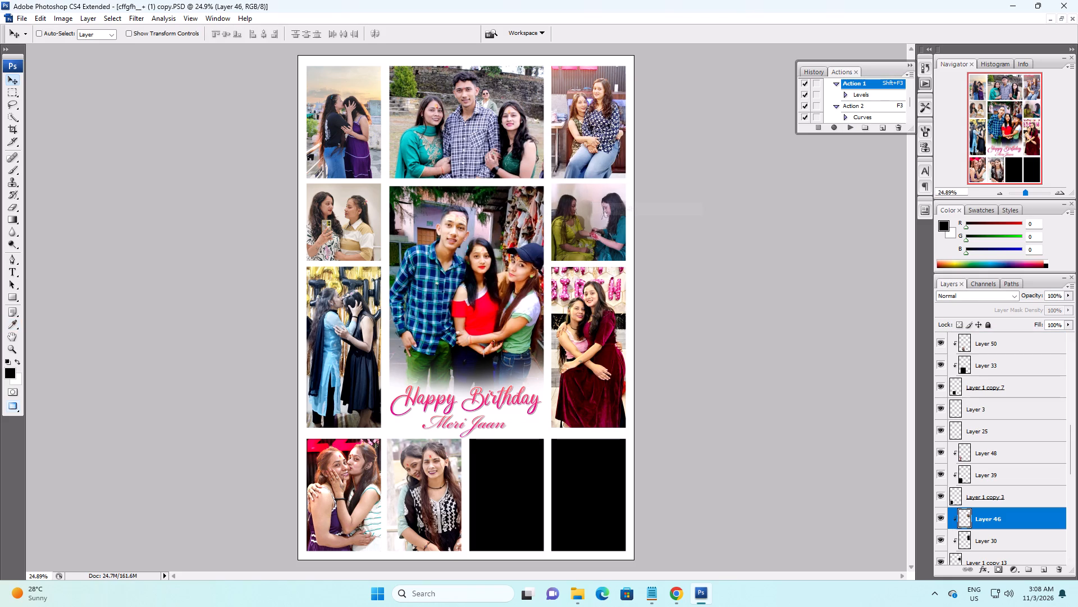
key(F3)
key(F3)
key(shift+F3)
Lasso the left part of Layer 46's photo, feather it by 80 pixels, run the Curves action twice, and deselect.
key(space)
key(l)
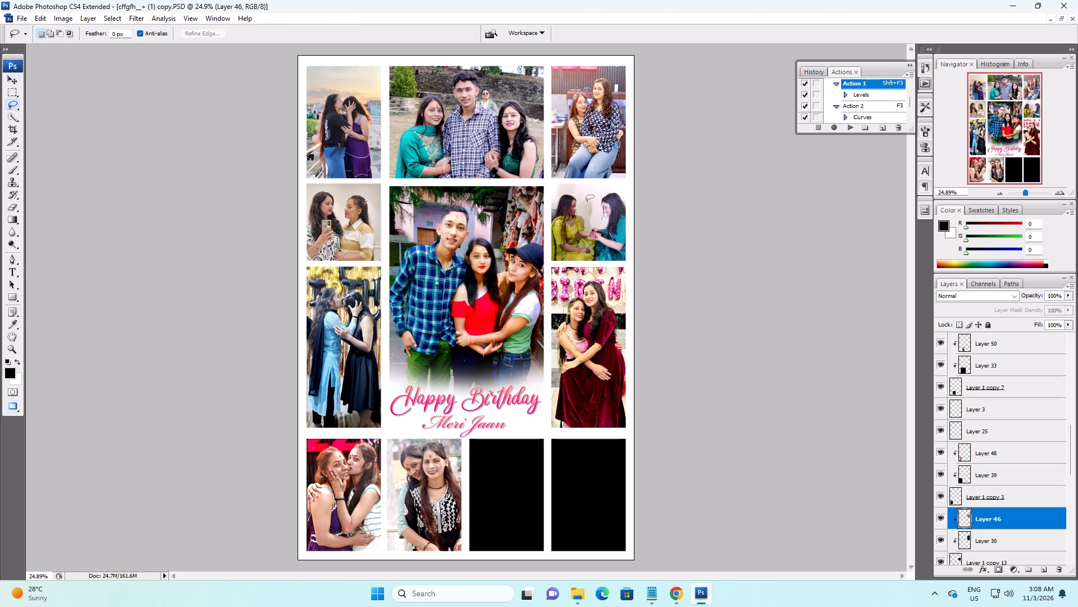
drag(584, 180, 478, 220)
key(ctrl+alt+d)
text(80)
key(Return)
key(F3)
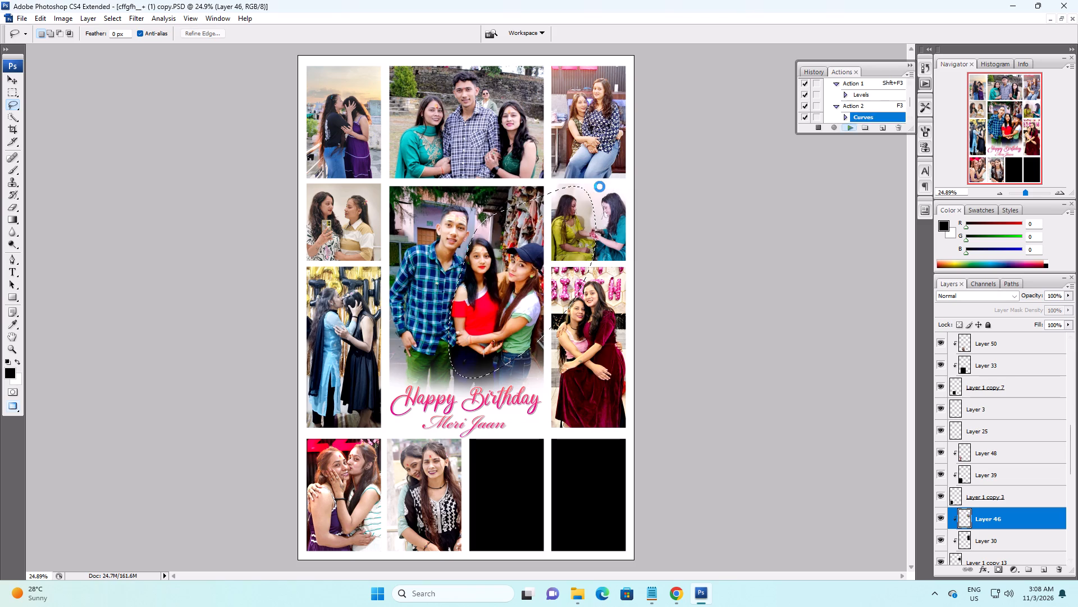
key(F3)
key(ctrl+d)
Lasso the right part of Layer 46's photo, feather the selection by 80 pixels, and run the Levels action on it.
drag(600, 179, 675, 176)
key(shift+F3)
key(ctrl+z)
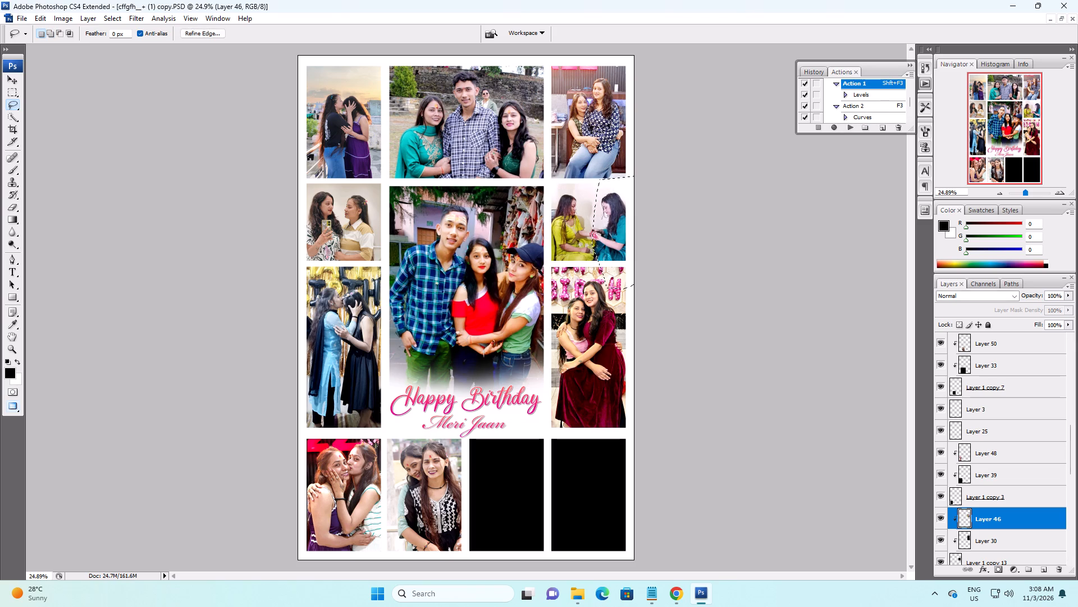
key(ctrl+alt+d)
text(80)
key(Return)
key(shift+F3)
Shift the feathered area of Layer 46 to -26 on the Yellow–Blue scale with Color Balance, and adjust its balance once more.
key(ctrl+b)
key(ctrl+Tab)
key(Tab)
scroll(585, 202, down, 20)
scroll(585, 202, down, 6)
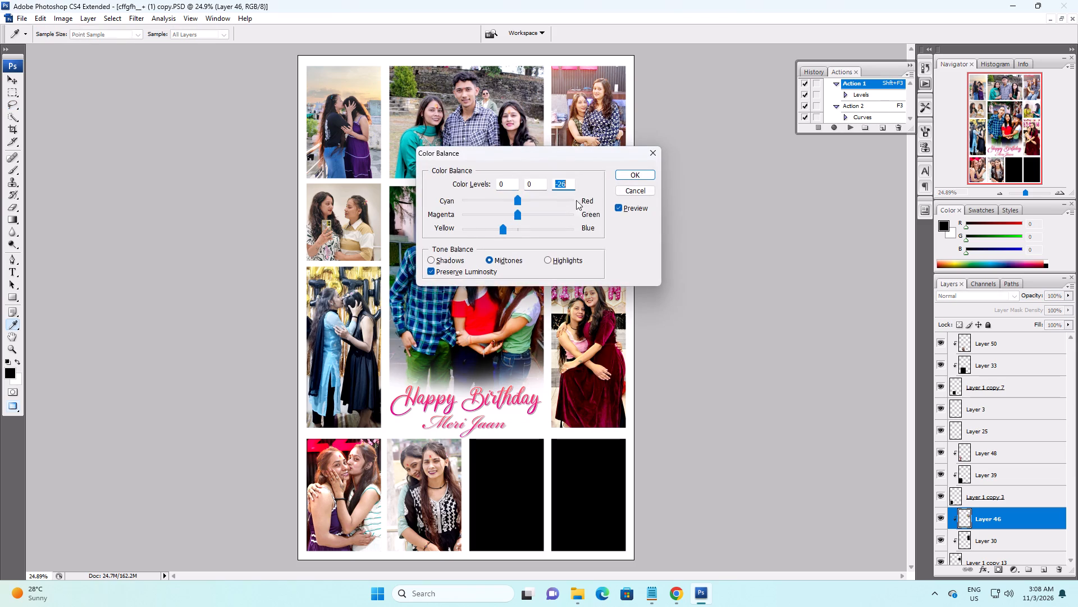
key(ctrl+Return)
key(ctrl+b)
ctrl+scroll(576, 200, up, 15)
key(Return)
Darken the midtones of Layer 46's feathered area with Levels, compare it by undoing and redoing, and deselect.
key(ctrl+l)
key(ctrl+Tab)
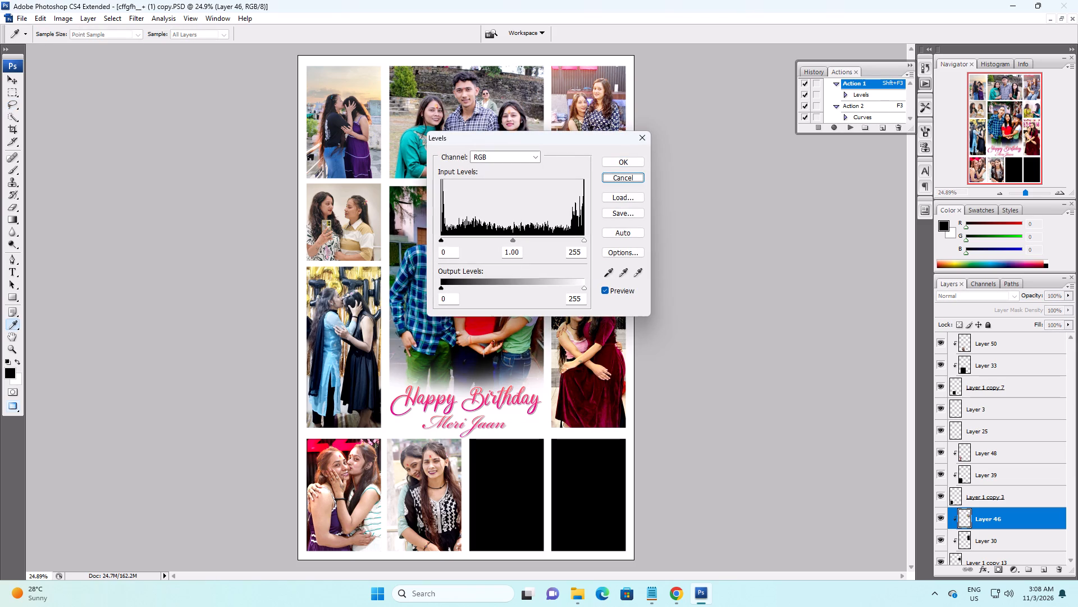
click(508, 248)
scroll(512, 250, down, 20)
scroll(512, 250, down, 6)
key(Return)
key(ctrl+alt+z)
key(ctrl+z)
key(ctrl+d)
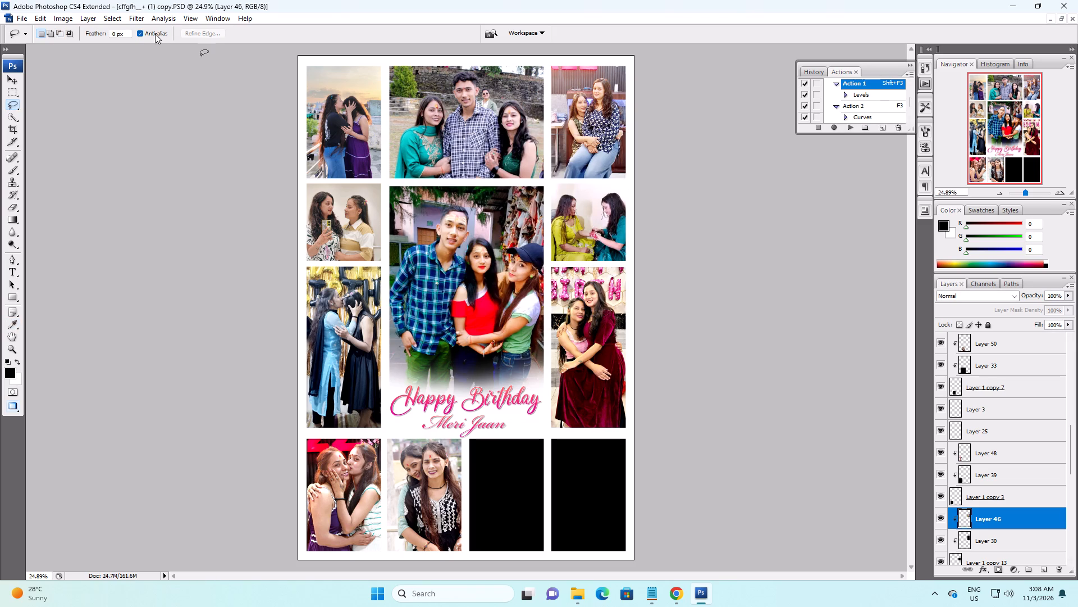
Set the Lasso tool's feather to 90 px.
key(Return)
text(90)
key(Return)
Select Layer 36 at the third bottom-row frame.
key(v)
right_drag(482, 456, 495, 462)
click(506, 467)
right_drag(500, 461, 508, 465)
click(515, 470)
key(alt+Tab)
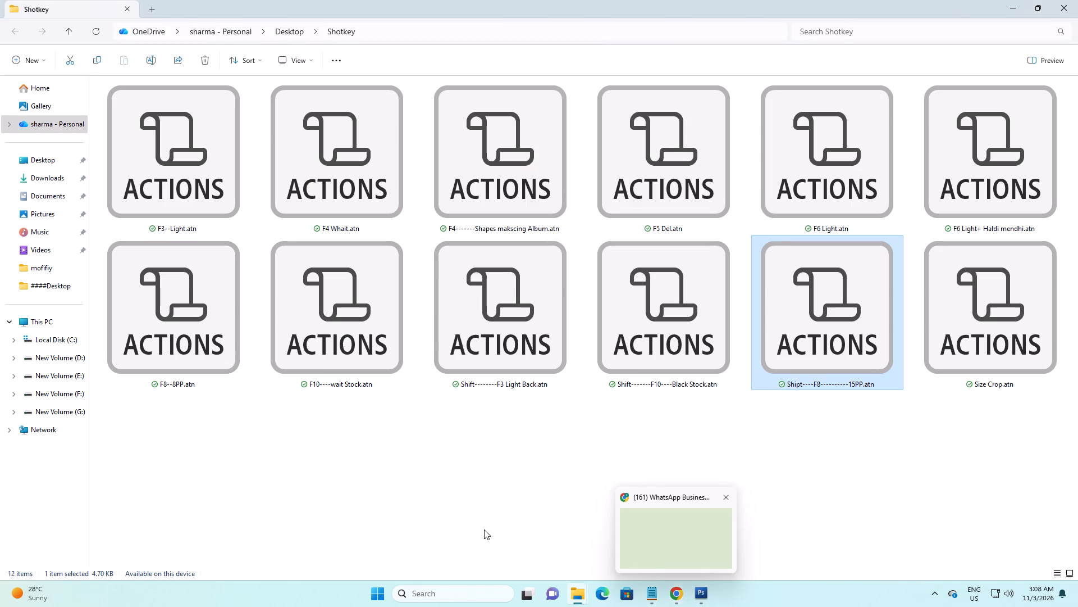
click(393, 449)
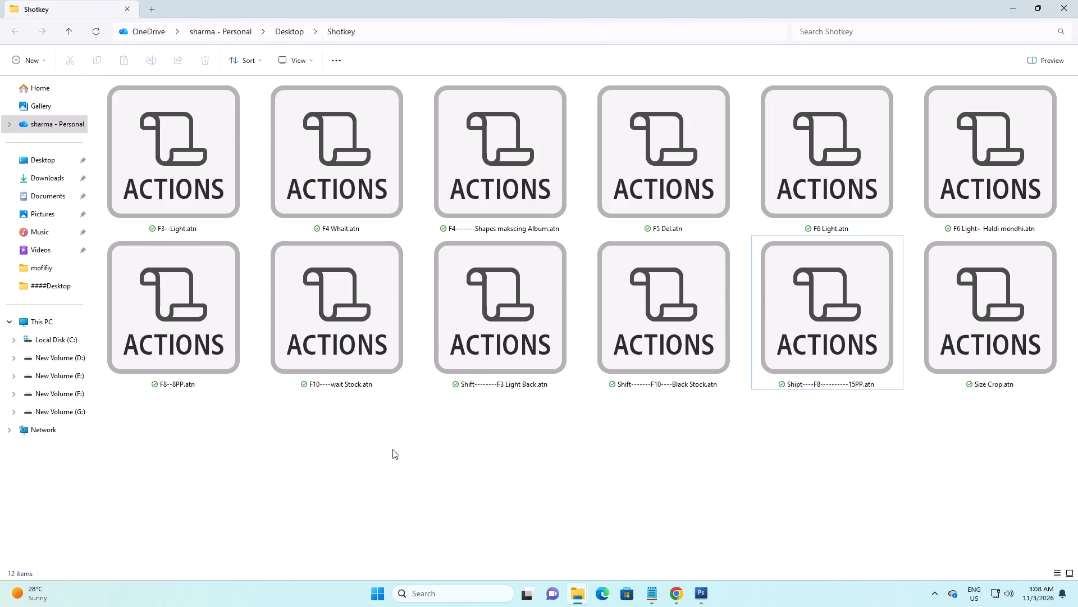
key(alt+Tab)
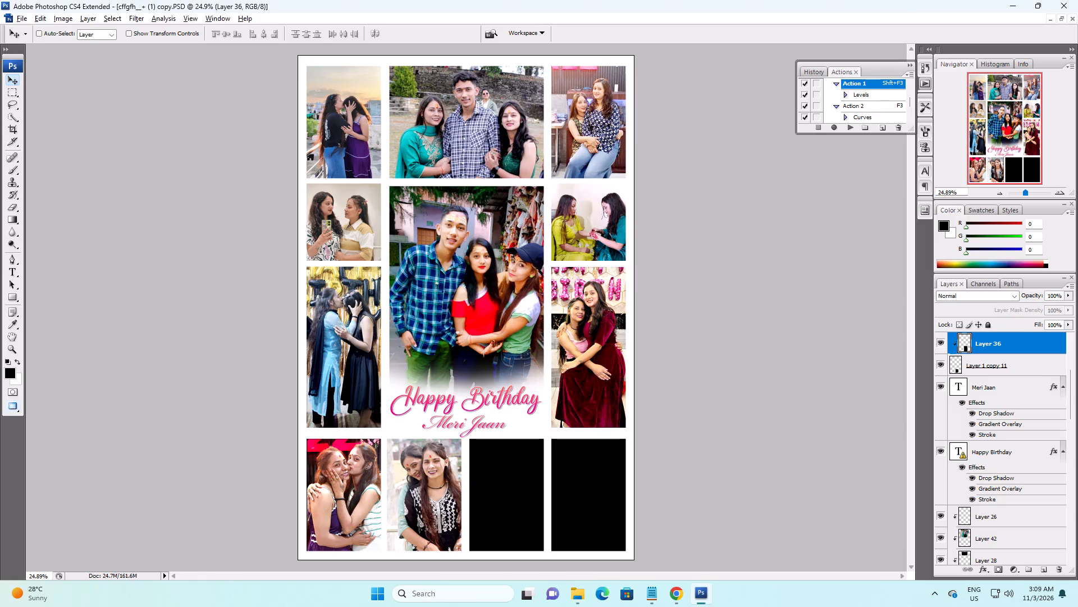
key(alt+Tab)
key(alt+Tab)
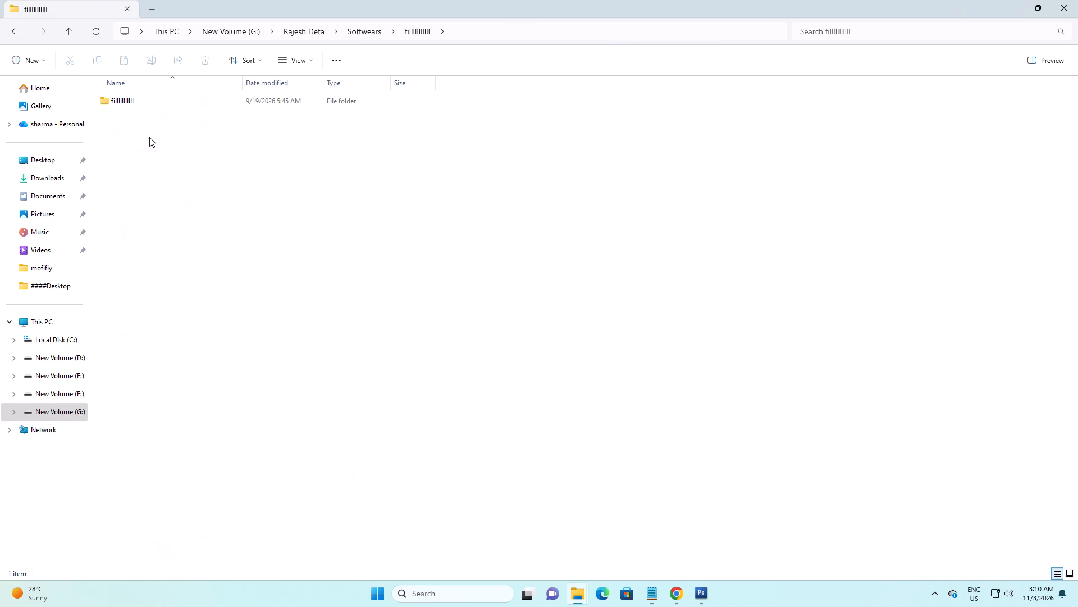
double_click(136, 105)
double_click(143, 104)
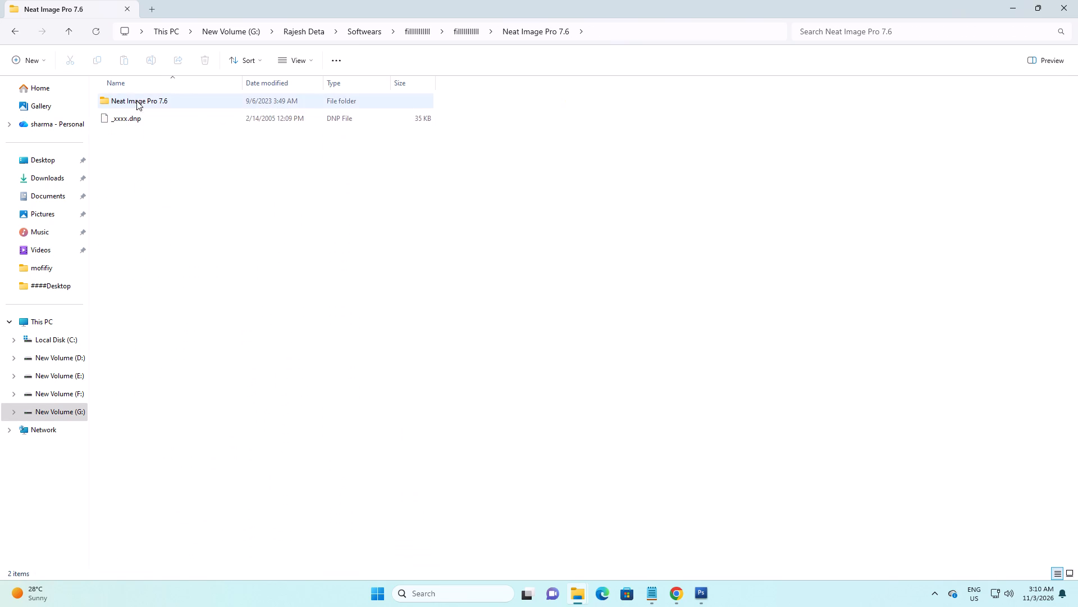
double_click(140, 97)
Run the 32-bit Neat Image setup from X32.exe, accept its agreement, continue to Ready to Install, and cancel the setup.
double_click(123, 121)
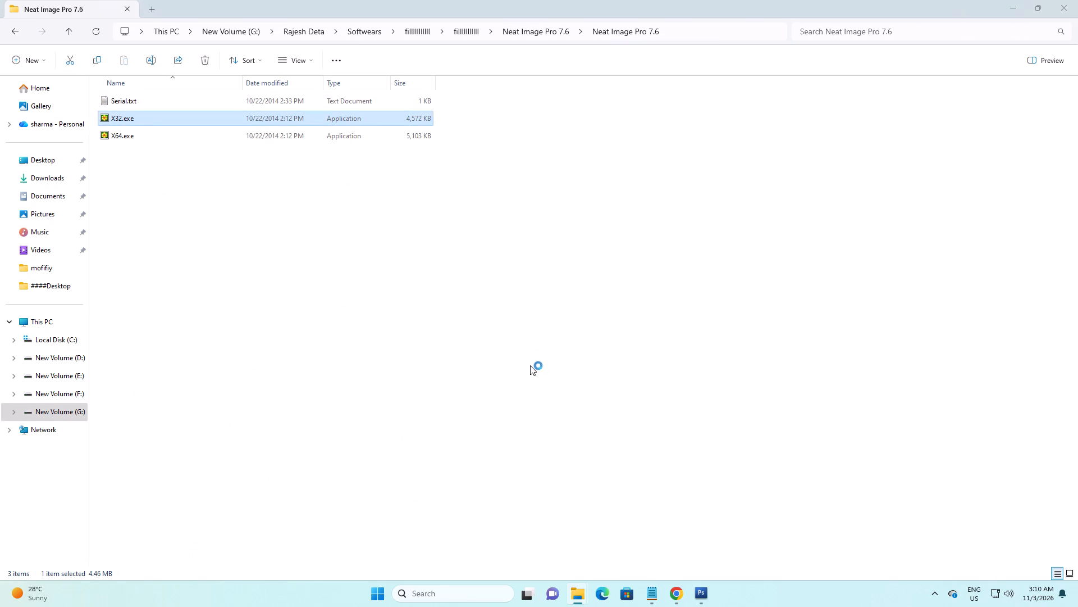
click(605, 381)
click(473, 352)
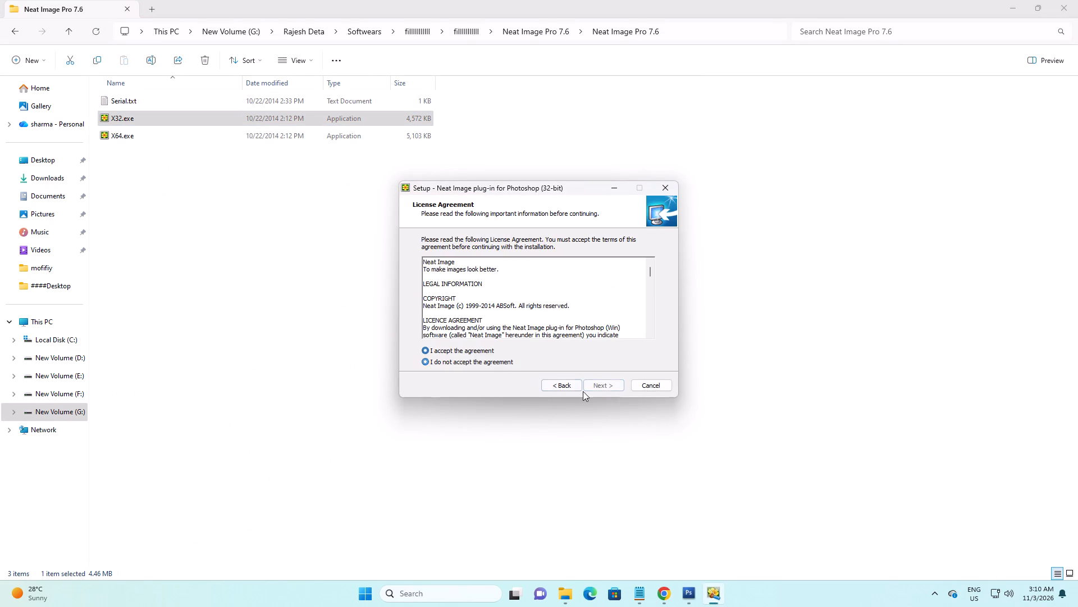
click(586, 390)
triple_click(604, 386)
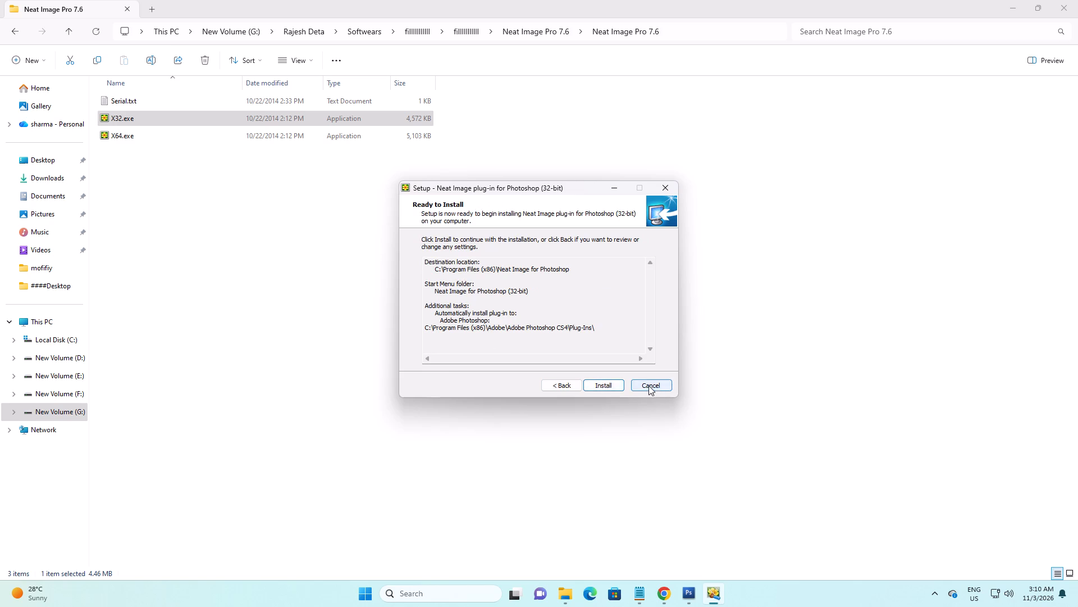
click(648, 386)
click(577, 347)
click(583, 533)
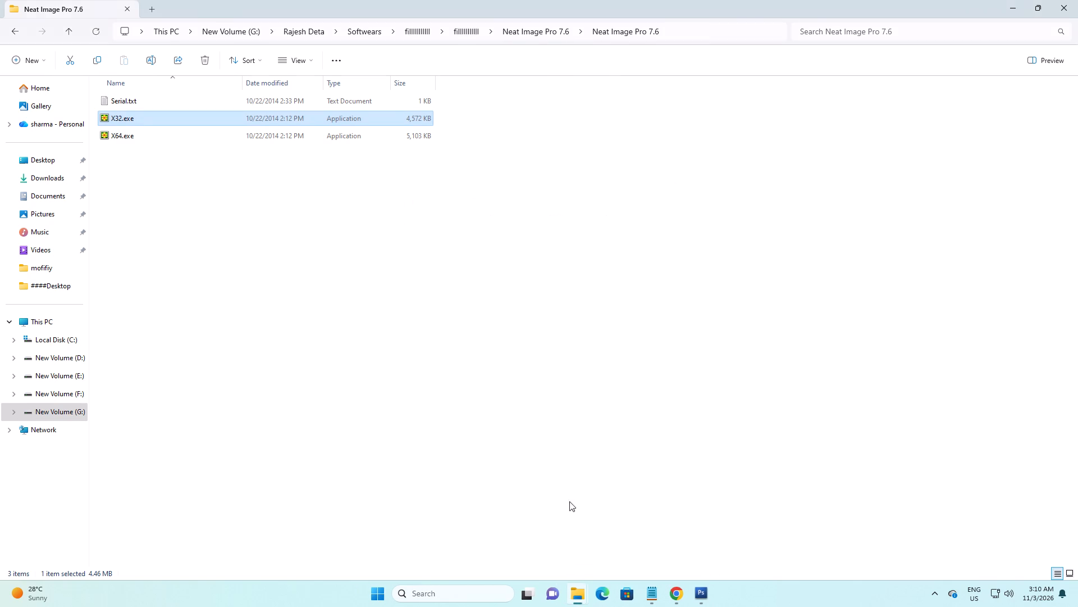
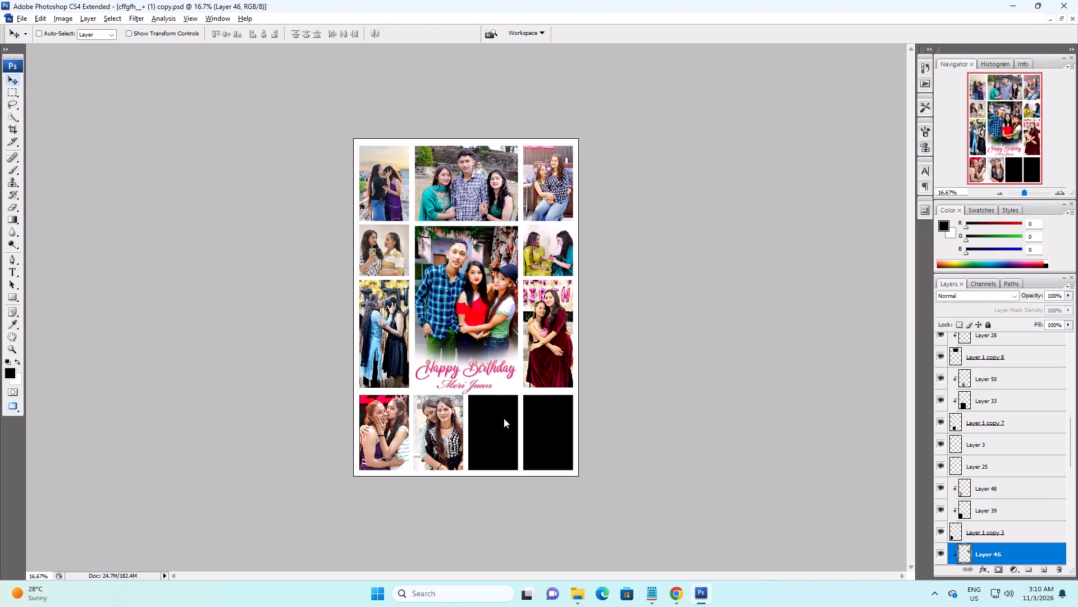
Paste the copied photo, clip it to the third frame of the collage's bottom row, and enlarge it to about 131%.
click(514, 423)
key(ctrl+v)
key(v)
drag(458, 342, 492, 471)
key(ctrl+g)
key(ctrl+t)
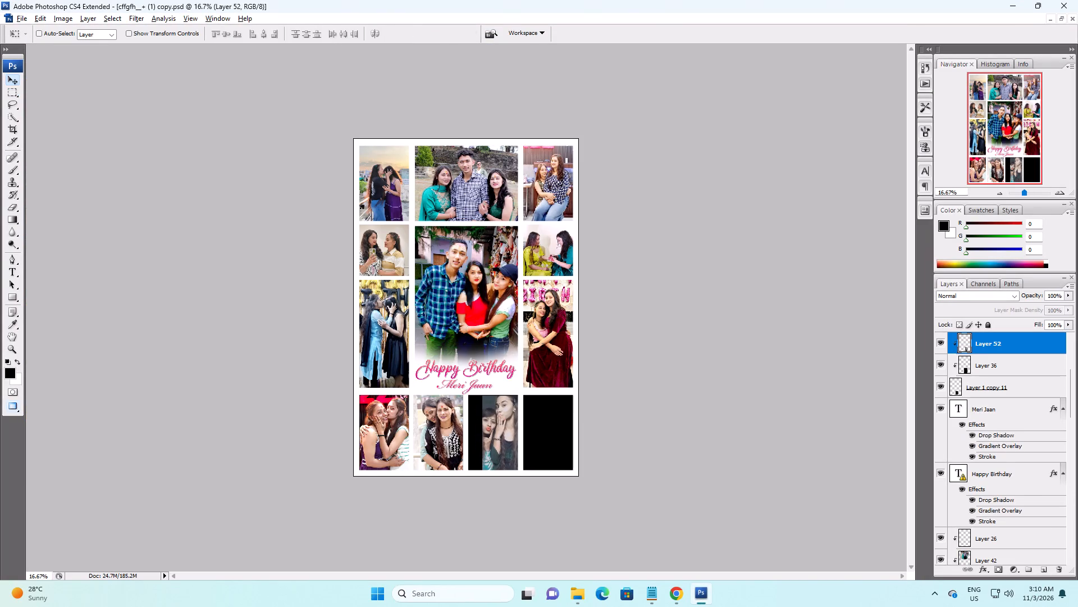
drag(505, 432, 501, 445)
alt+shift+drag(517, 412, 528, 402)
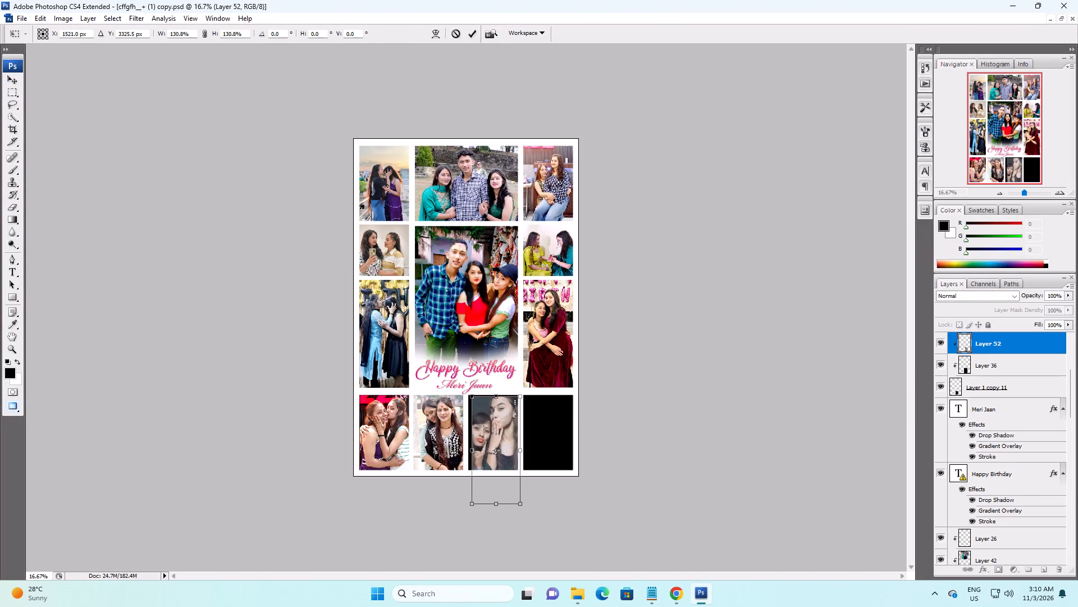
key(Return)
Shift the clipped photo slightly left and enlarge it a little more so it fills the third bottom-row frame.
key(ctrl+space)
key(ctrl+space)
key(ctrl+space)
key(ctrl+space)
key(ctrl+space)
ctrl+double_click(528, 402)
key(v)
drag(533, 451, 528, 451)
key(ctrl+t)
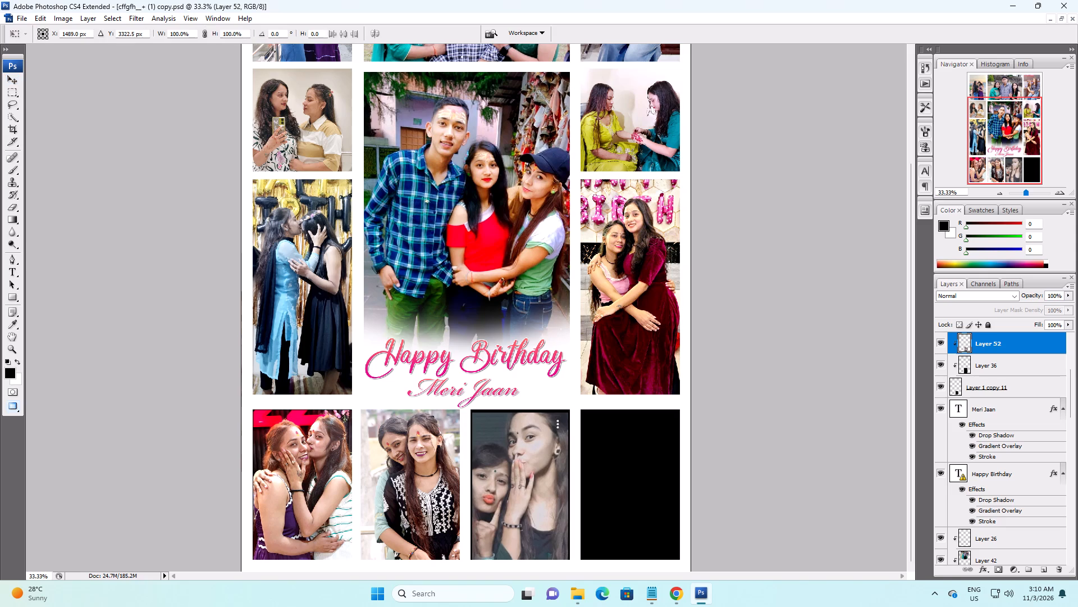
alt+shift+drag(568, 414, 577, 408)
key(Return)
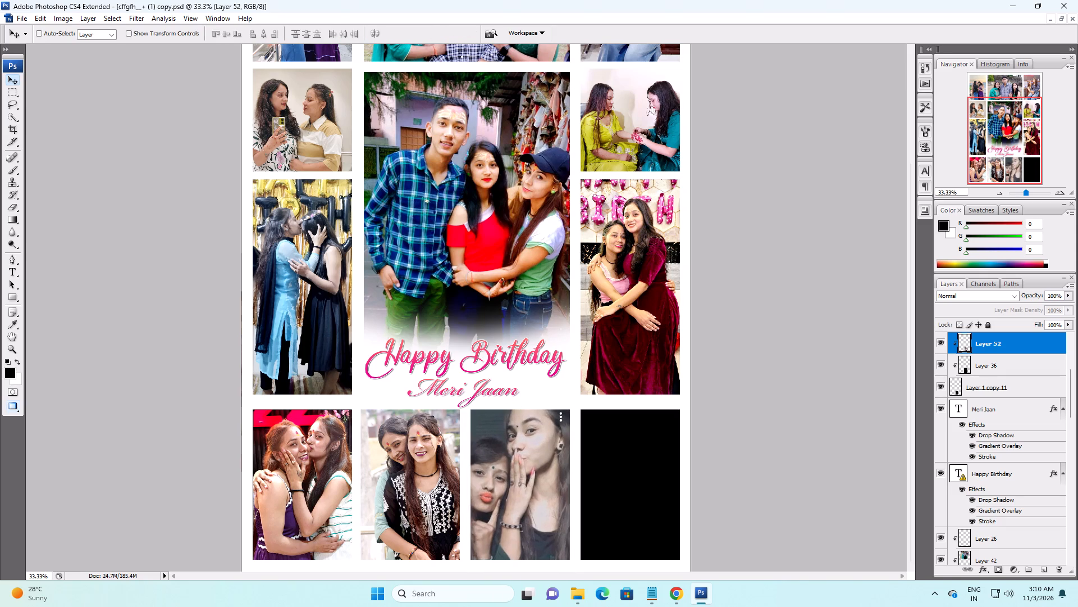
Apply the tone-correction shortcut action to the photo in the third bottom-row frame.
key(shift+F3)
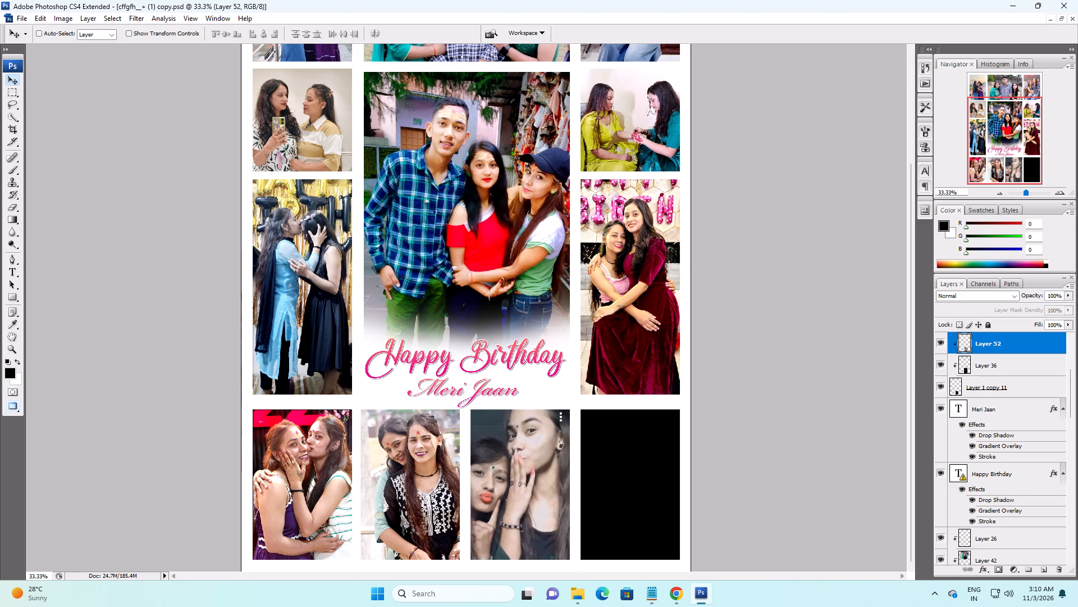
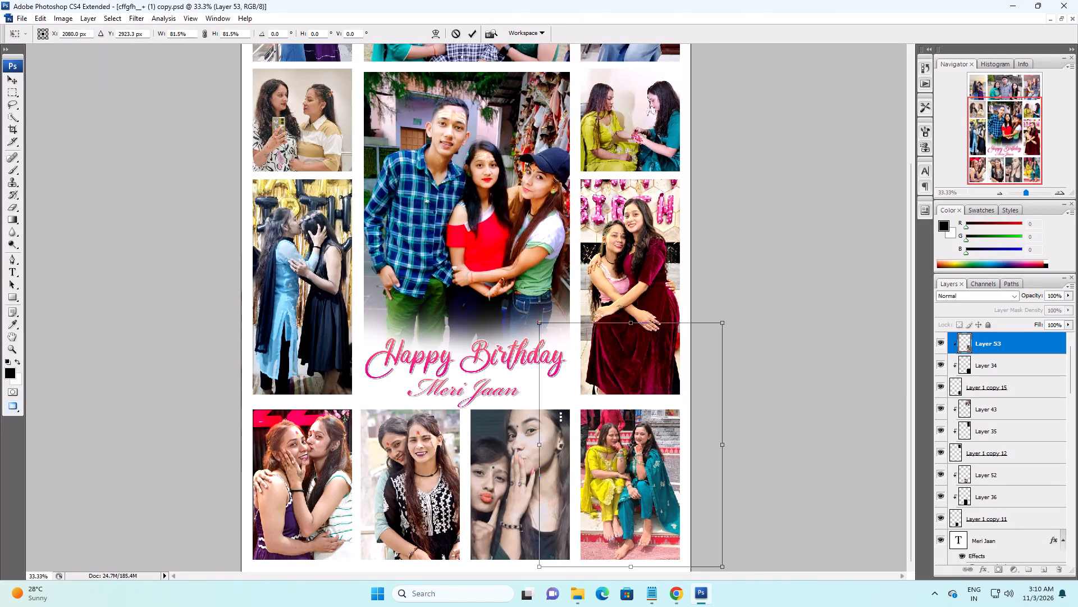
Commit the 81.5% scaling of the photo in the fourth bottom-row frame and fit the whole collage in view.
key(Return)
key(v)
key(space)
right_drag(613, 291, 625, 296)
click(637, 301)
key(ctrl+minus)
key(ctrl+plus)
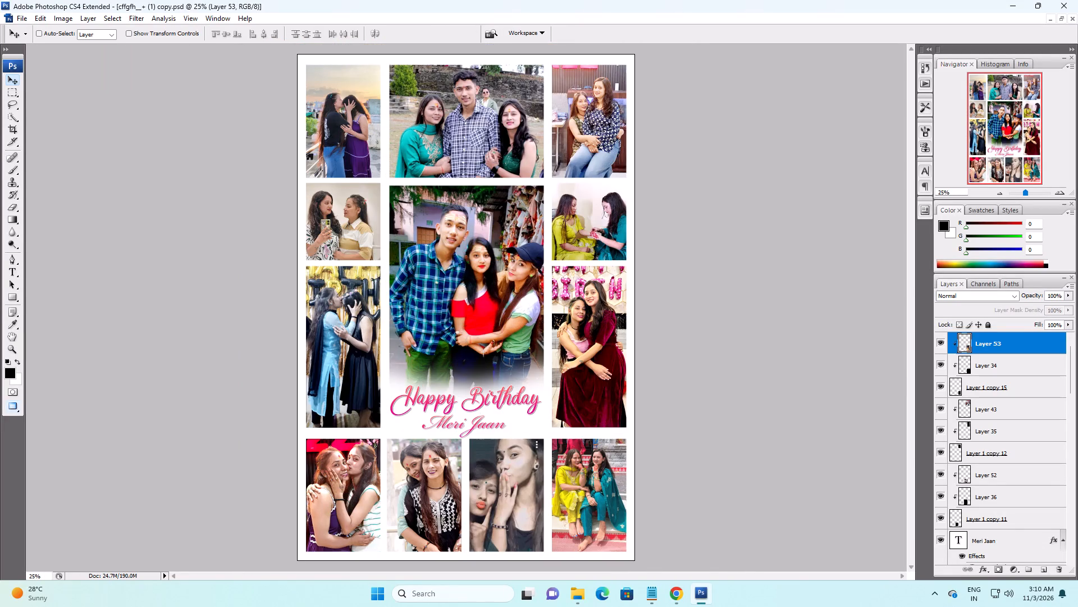
key(v)
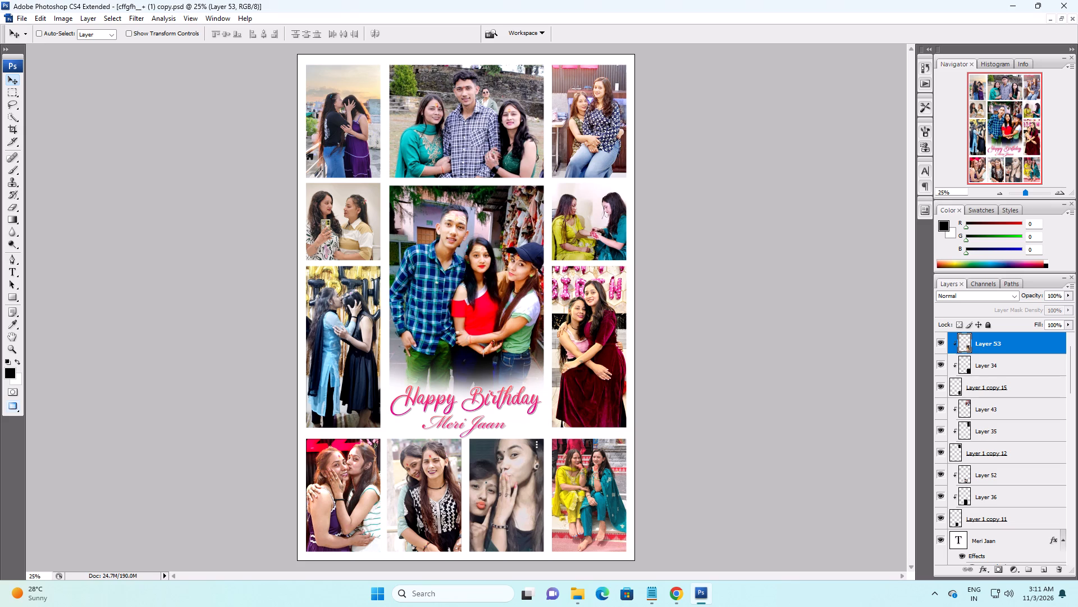
Select the photo in the right column's second frame and examine it and the neighbouring photos up close.
right_drag(602, 203, 608, 208)
click(618, 214)
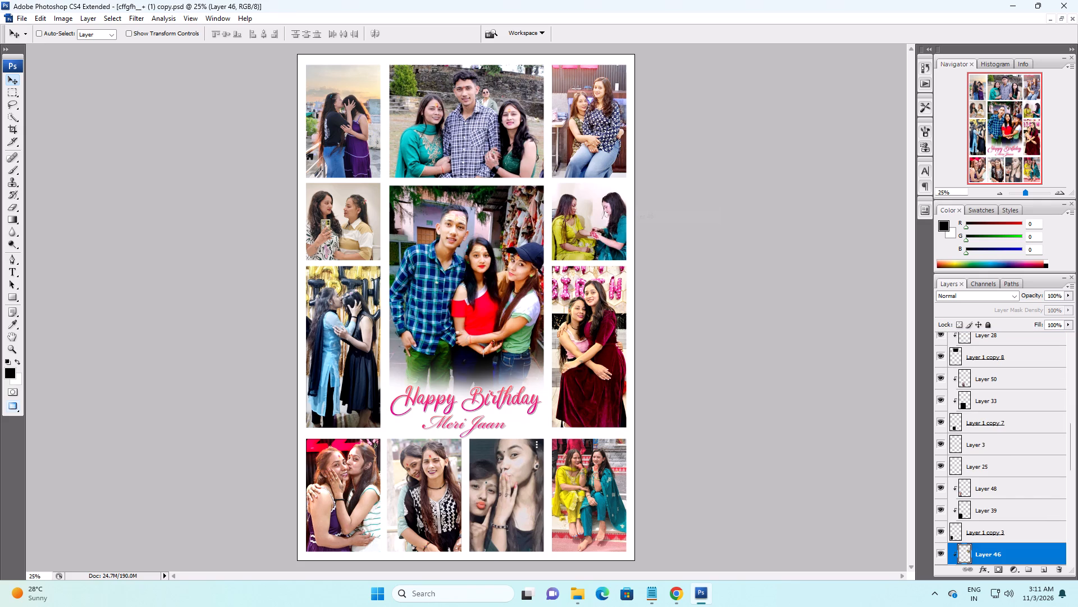
key(ctrl+space)
key(ctrl+space)
key(ctrl+space)
key(ctrl+space)
key(ctrl+space)
key(ctrl+space)
key(ctrl+space)
key(ctrl+space)
key(ctrl+space)
key(ctrl+space)
key(ctrl+space)
key(ctrl+space)
key(ctrl+space)
key(ctrl+space)
key(ctrl+space)
key(ctrl+space)
key(ctrl+space)
key(ctrl+space)
key(ctrl+space)
key(ctrl+space)
ctrl+drag(565, 189, 675, 343)
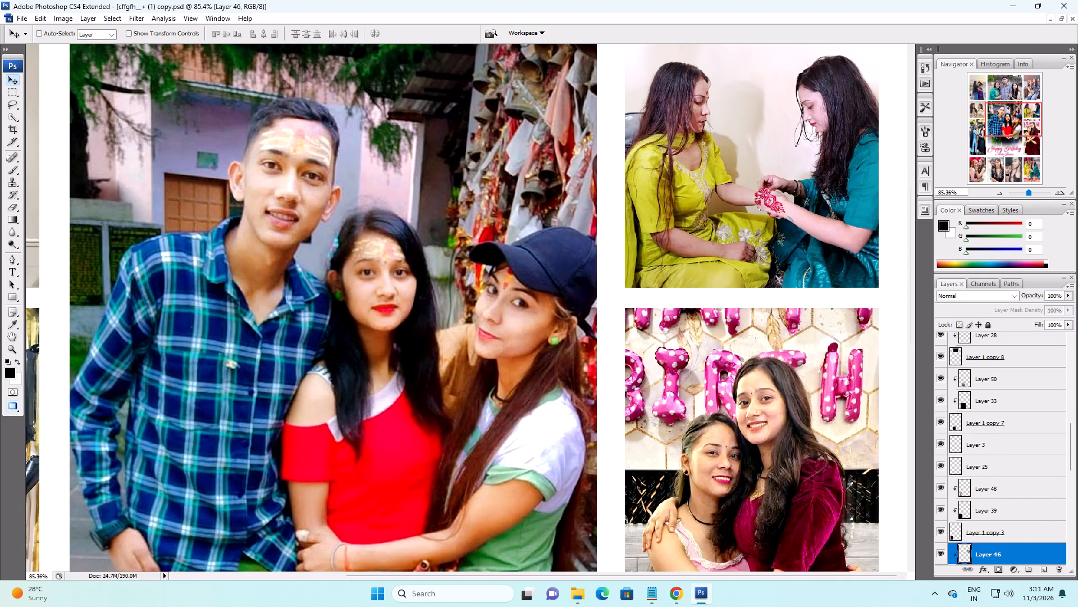
right_drag(761, 173, 766, 175)
click(785, 184)
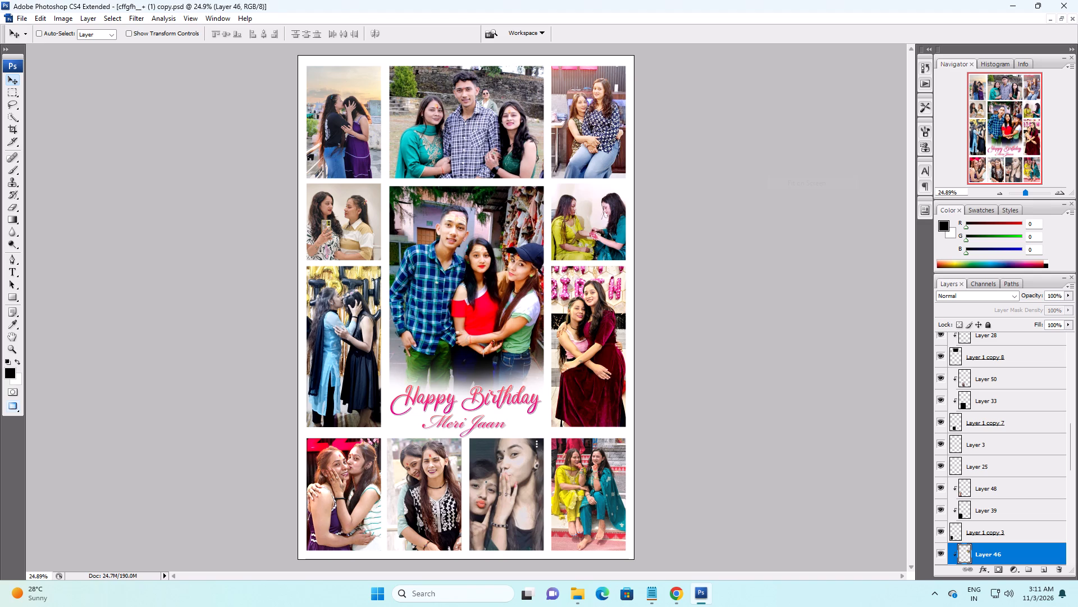
Select the large centre photo's layer and check the collage's pixel and print dimensions in Image Size.
right_click(518, 300)
drag(526, 303, 526, 303)
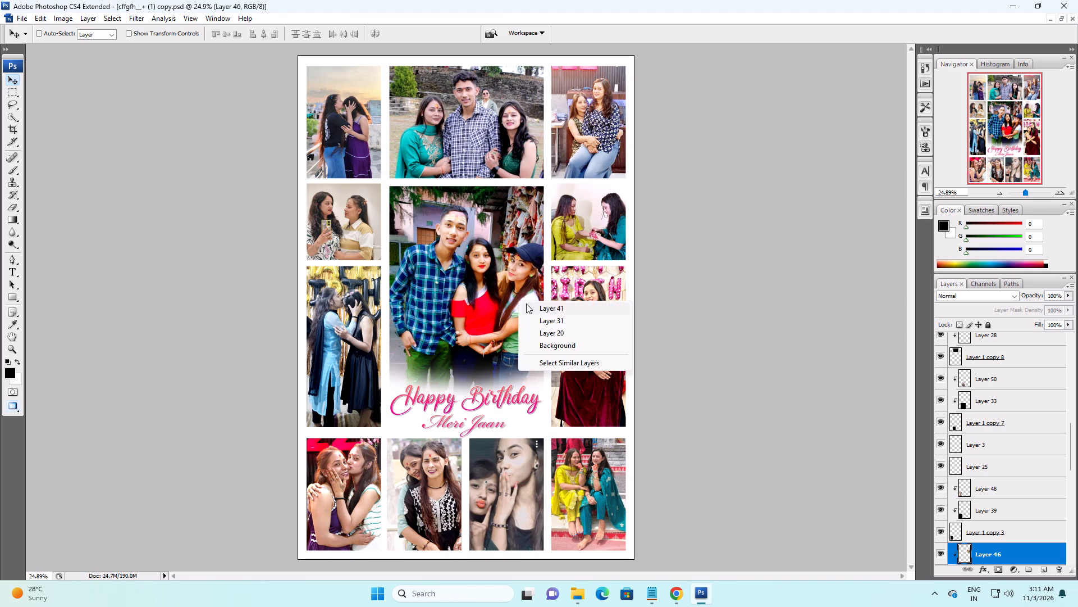
drag(526, 303, 532, 307)
key(space)
ctrl+double_click(519, 253)
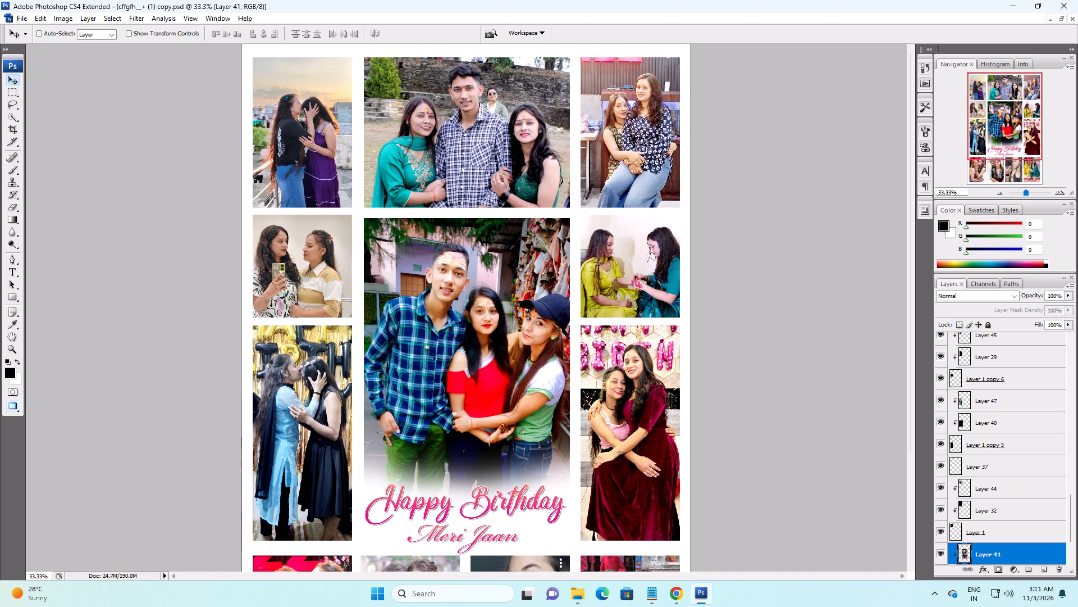
key(space)
right_drag(519, 253, 531, 268)
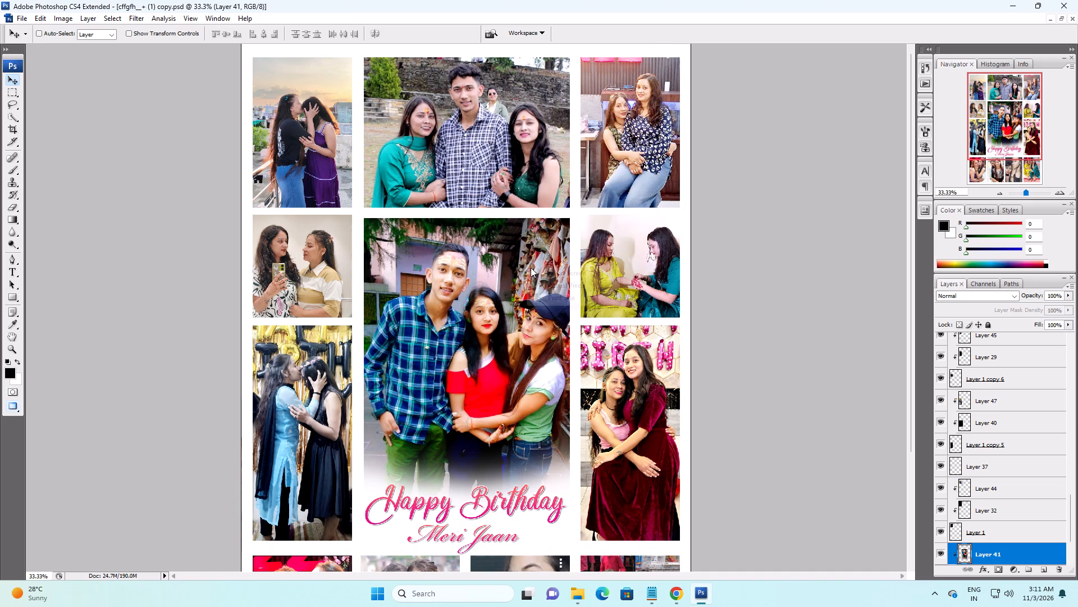
right_drag(531, 268, 527, 265)
click(532, 269)
key(v)
key(alt+u)
key(alt+i)
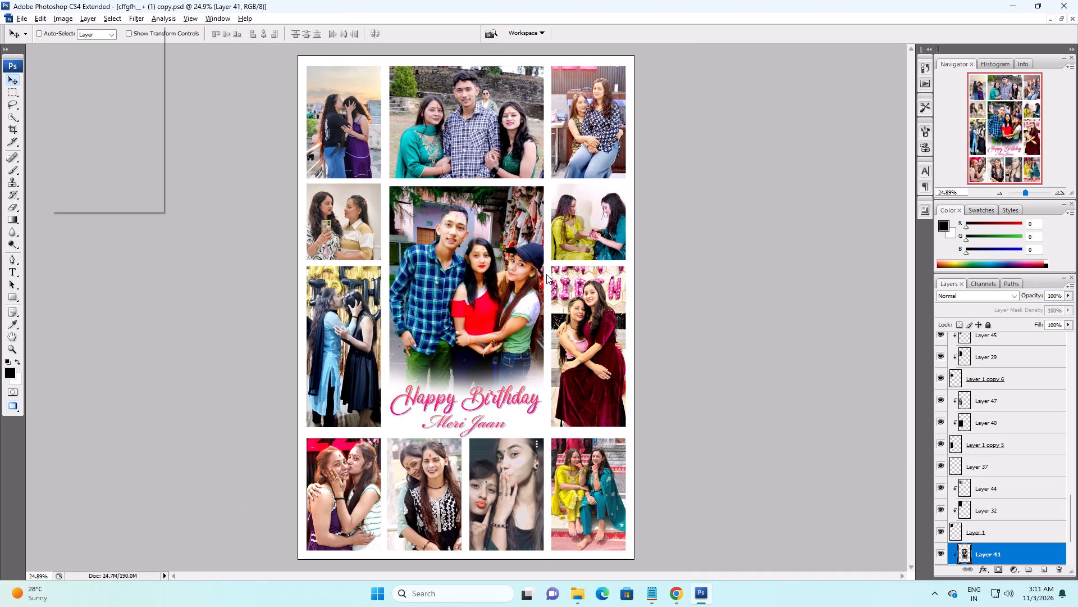
key(alt+i)
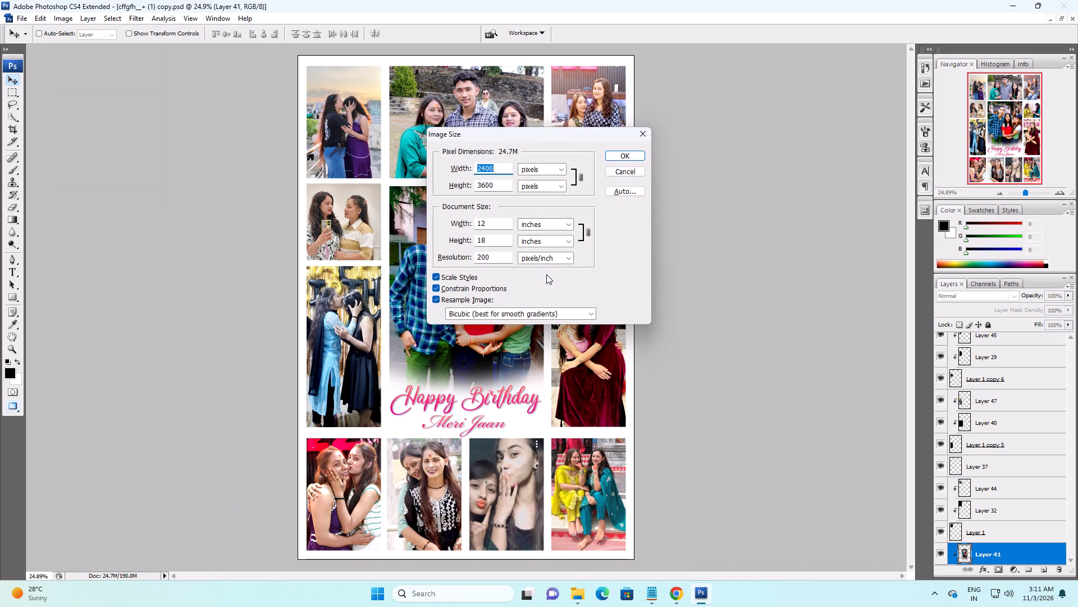
key(Escape)
Save the layered collage PSD.
key(ctrl+s)
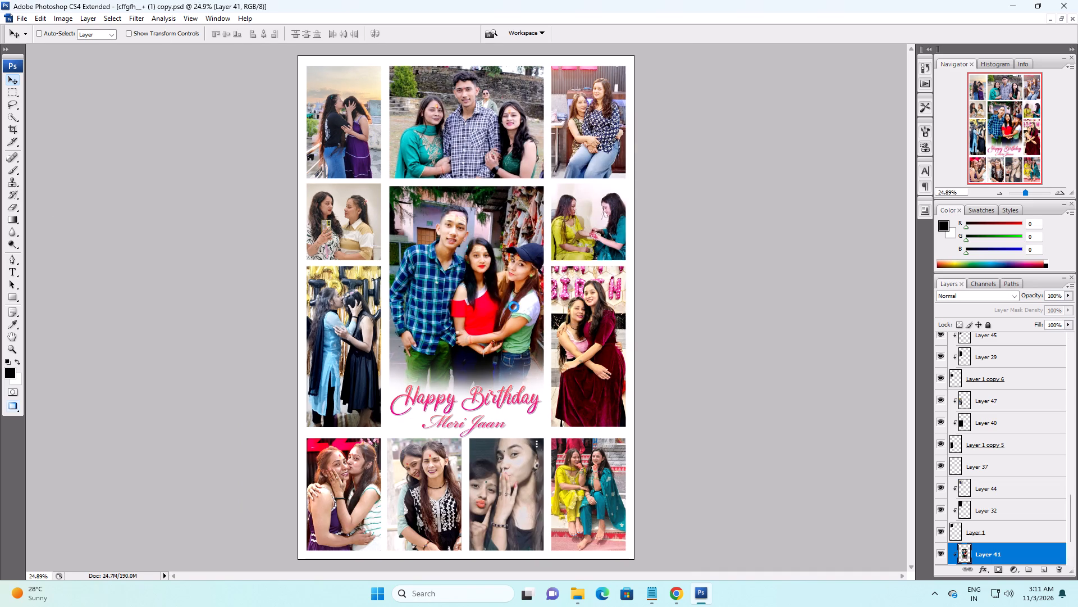
Merge all visible layers of the collage into one.
key(ctrl+shift+e)
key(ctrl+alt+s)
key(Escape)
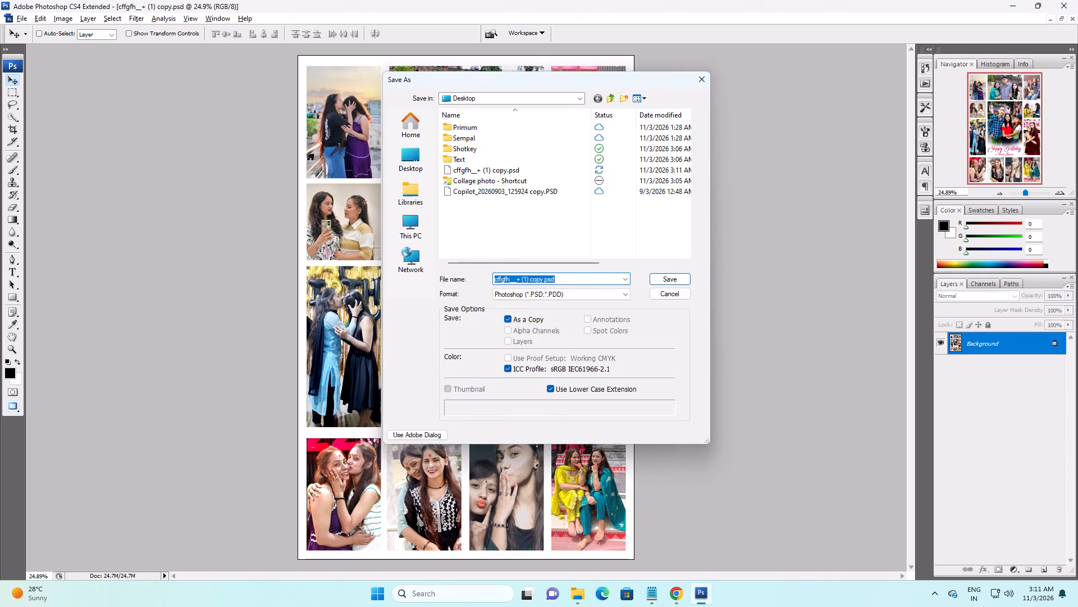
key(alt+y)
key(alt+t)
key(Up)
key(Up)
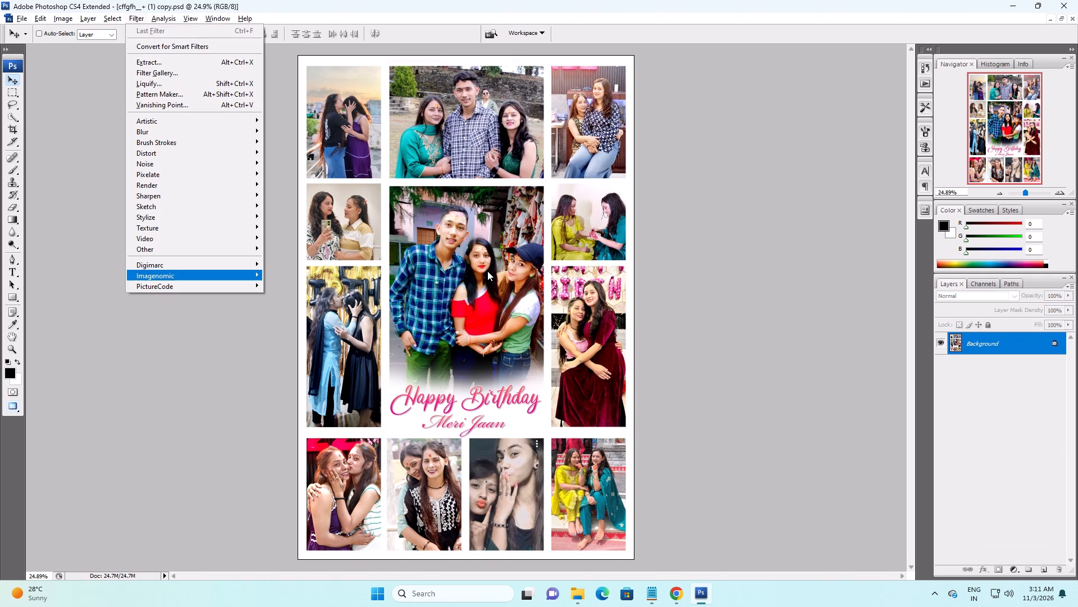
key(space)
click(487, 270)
Save a JPEG copy of the merged collage to the Desktop as 12x18, accepting the default JPEG options.
key(ctrl+alt+s)
key(Tab)
key(j)
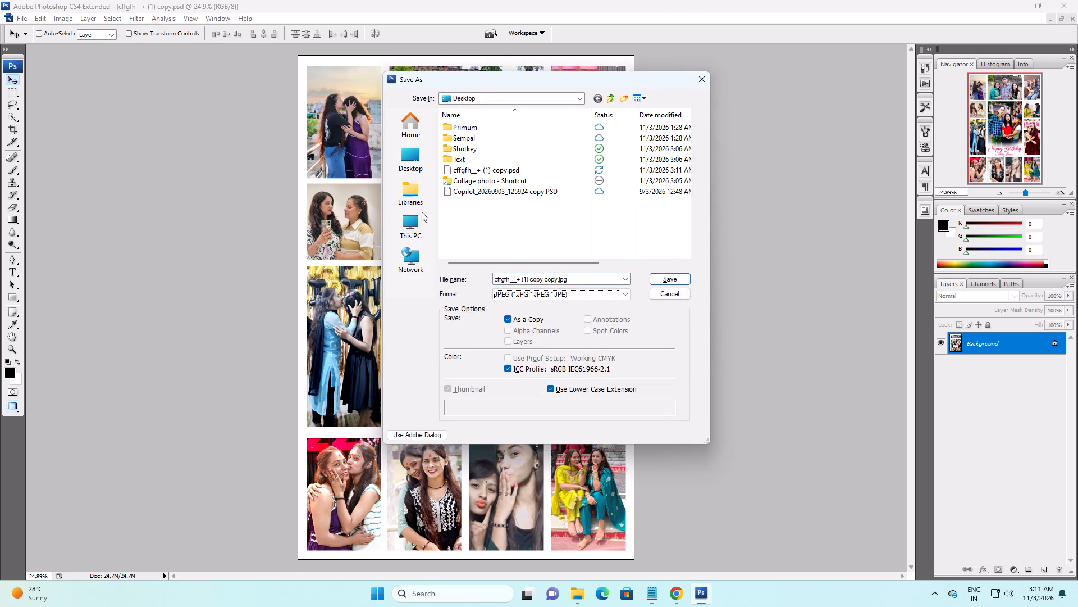
key(shift+Tab)
click(411, 173)
text(12x178)
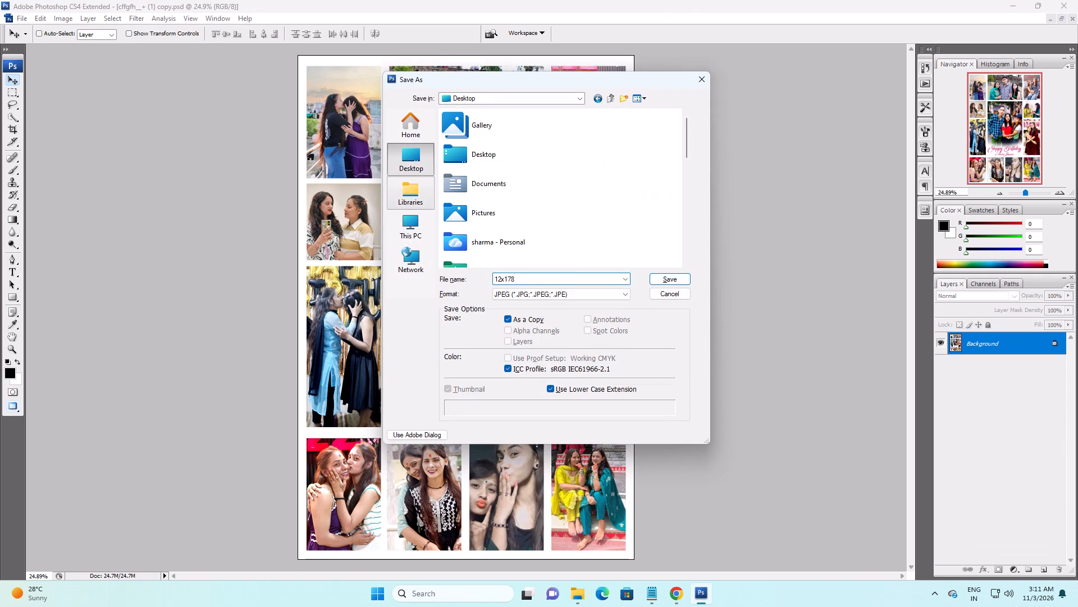
key(BackSpace)
key(BackSpace)
key(5)
key(BackSpace)
key(8)
key(Return)
key(Return)
Save the JPEG copy again over 12x18.jpg on the Desktop, raising the quality to the large-file end.
key(ctrl+alt+s)
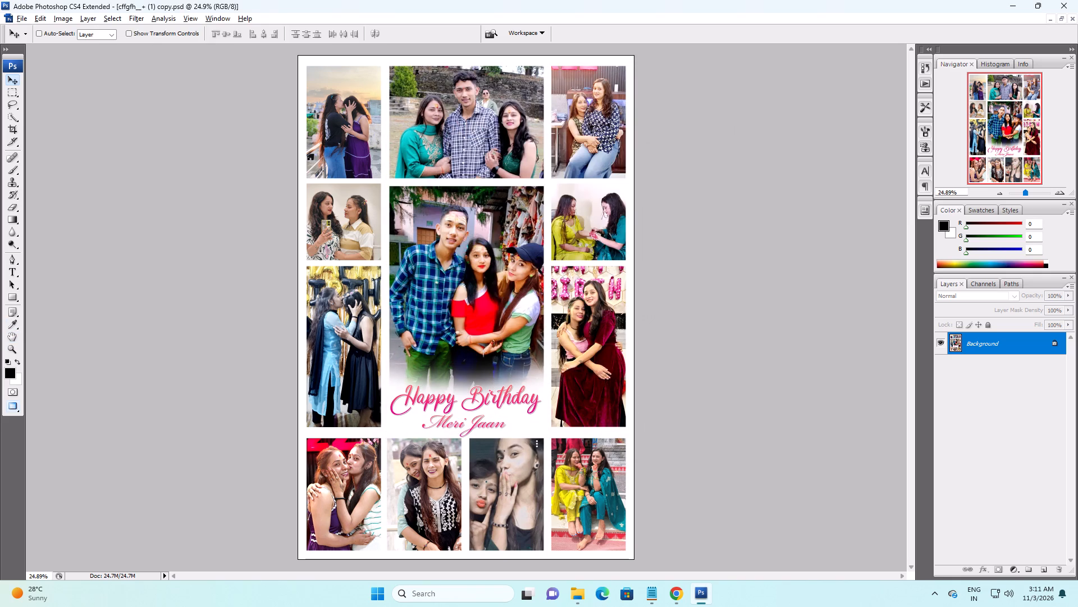
key(Tab)
key(j)
key(shift+Tab)
click(407, 149)
scroll(552, 190, down, 3)
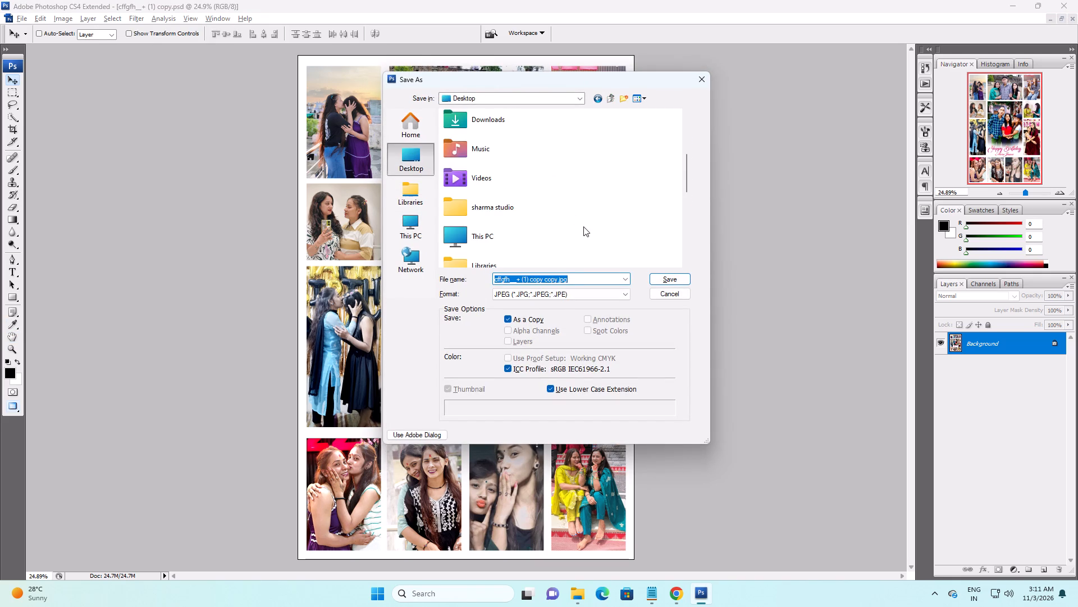
scroll(583, 227, down, 1)
key(Tab)
scroll(584, 228, down, 4)
click(584, 228)
key(1)
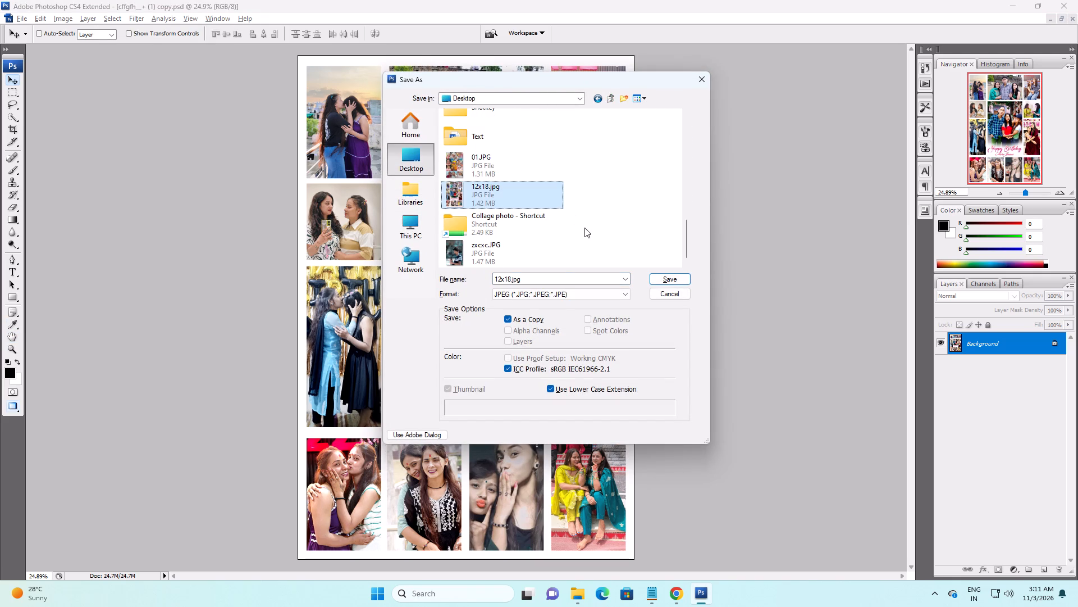
key(Return)
key(Left)
key(Return)
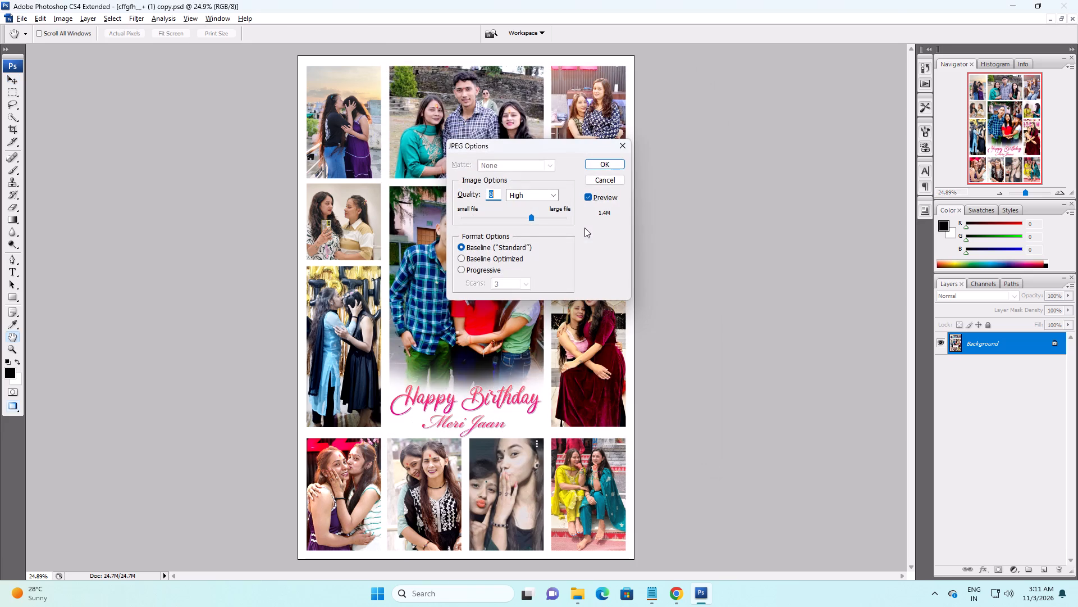
drag(557, 218, 595, 212)
click(612, 165)
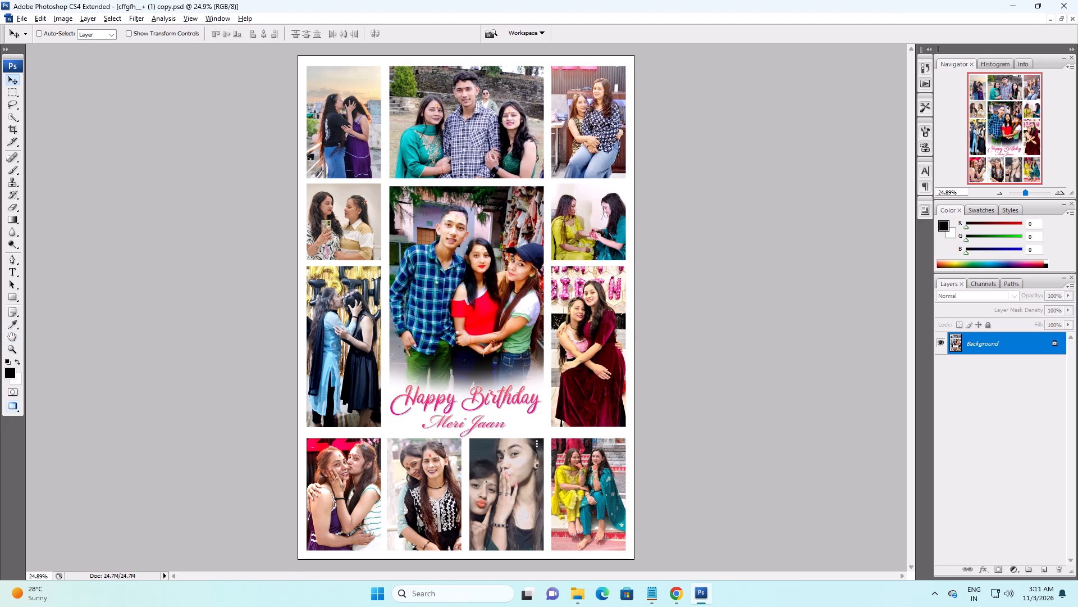